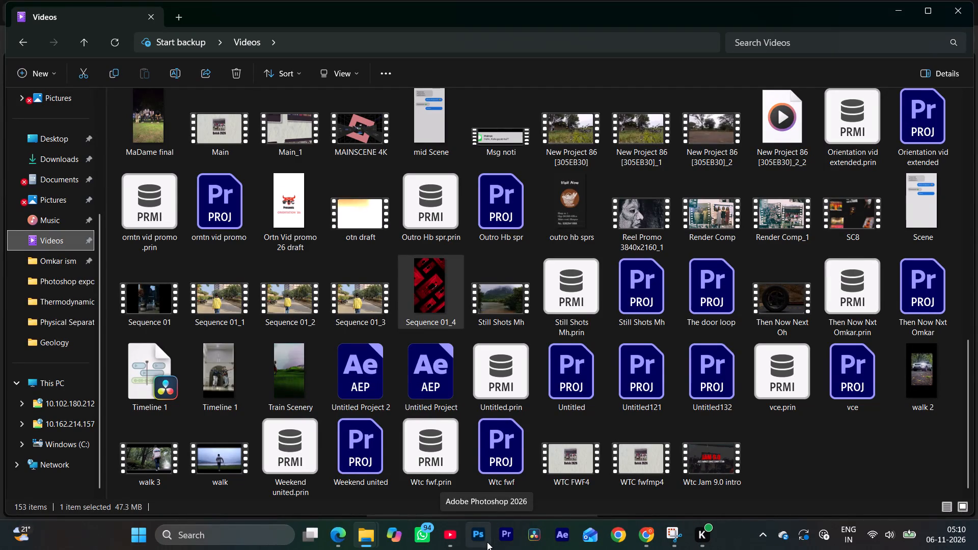
# Launch Adobe Premiere Pro 2025, reopen the project that was open when it quit, and dismiss the recovery notice.
pyautogui.click(515, 529)
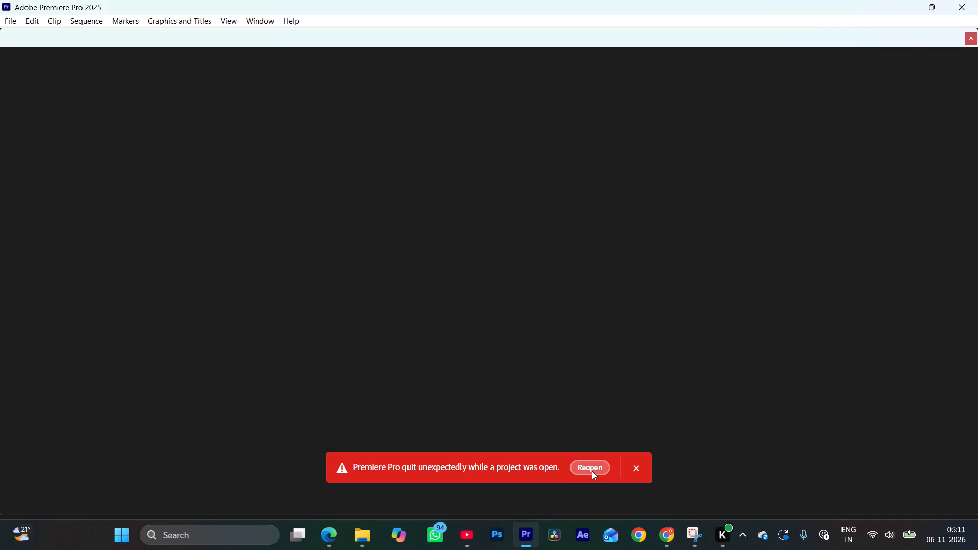
pyautogui.click(592, 471)
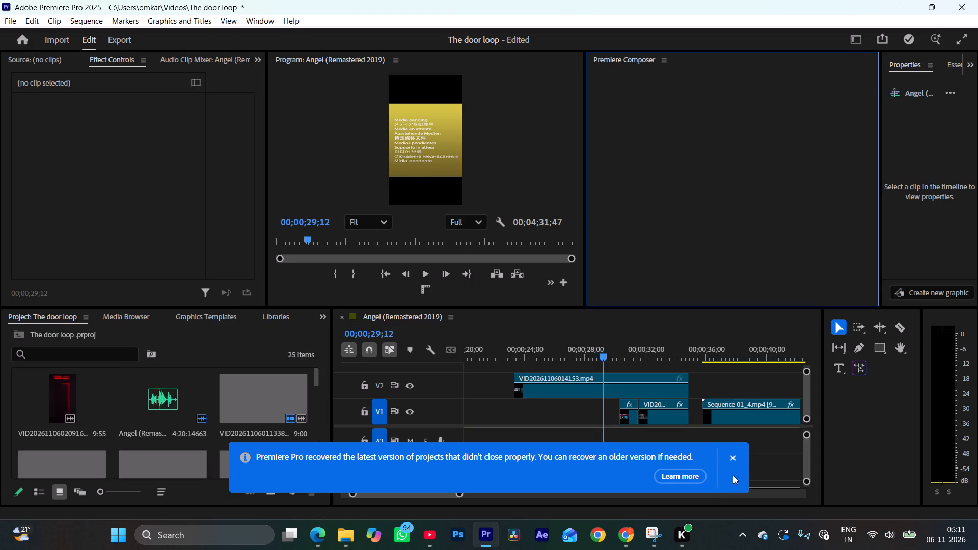
pyautogui.click(738, 455)
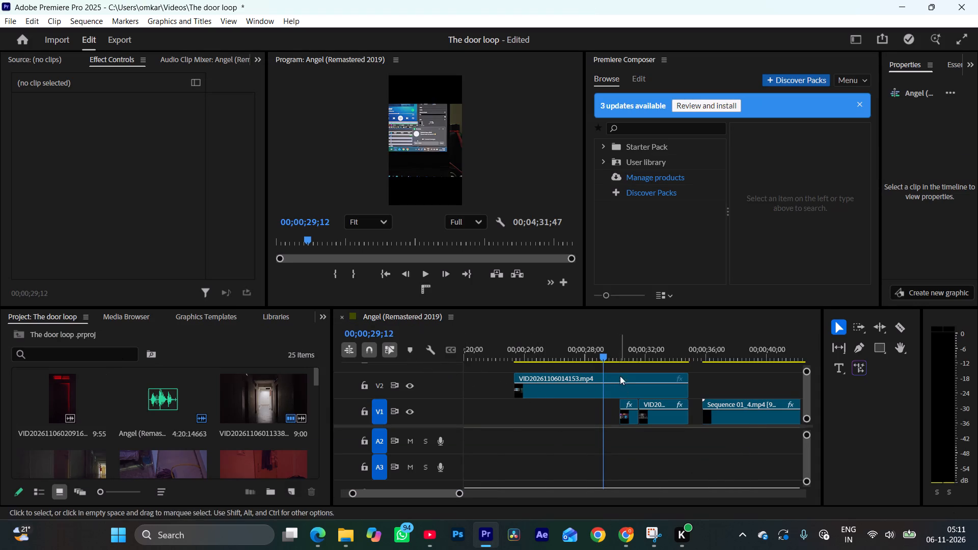
# Move the playhead to 00;00;30;15, at the start of the short clip on V1.
pyautogui.moveTo(599, 353); pyautogui.dragTo(621, 387)
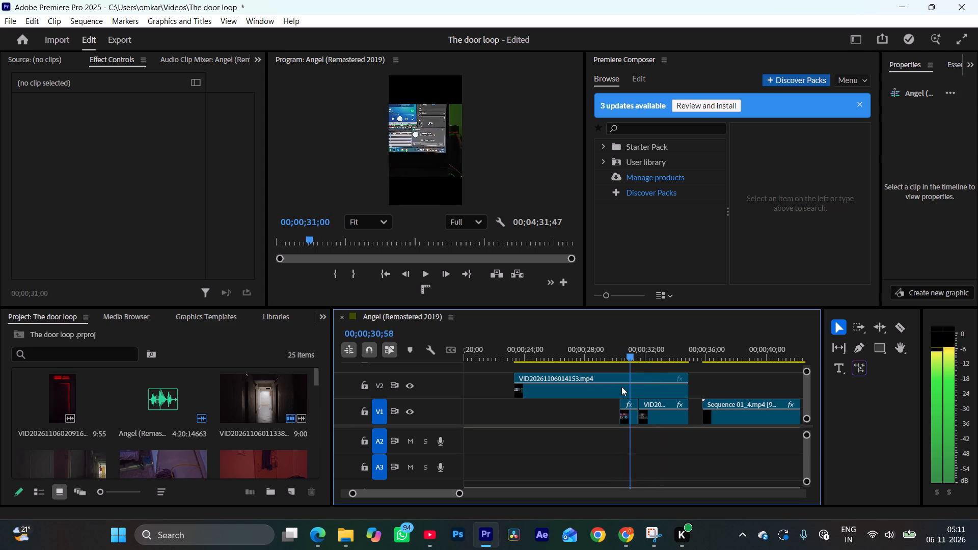
pyautogui.moveTo(621, 387); pyautogui.dragTo(615, 407)
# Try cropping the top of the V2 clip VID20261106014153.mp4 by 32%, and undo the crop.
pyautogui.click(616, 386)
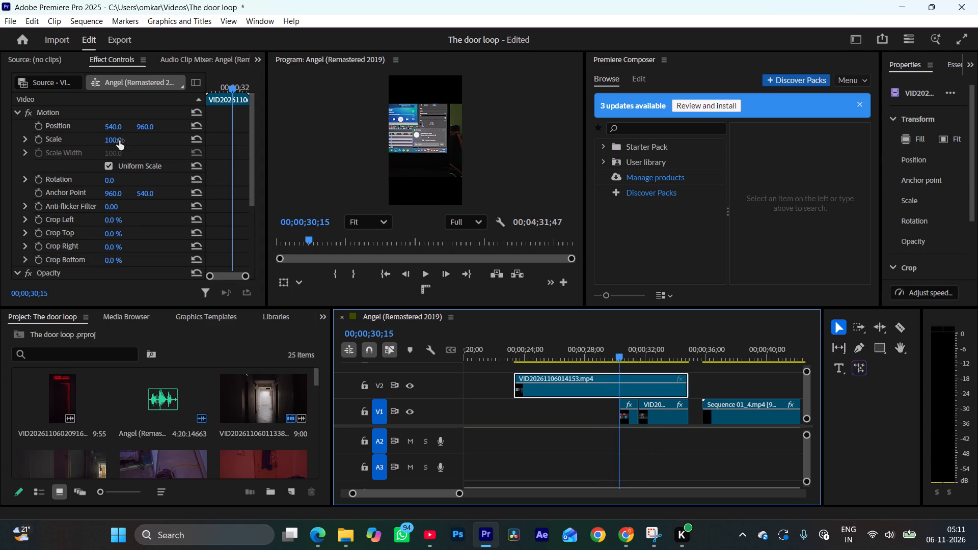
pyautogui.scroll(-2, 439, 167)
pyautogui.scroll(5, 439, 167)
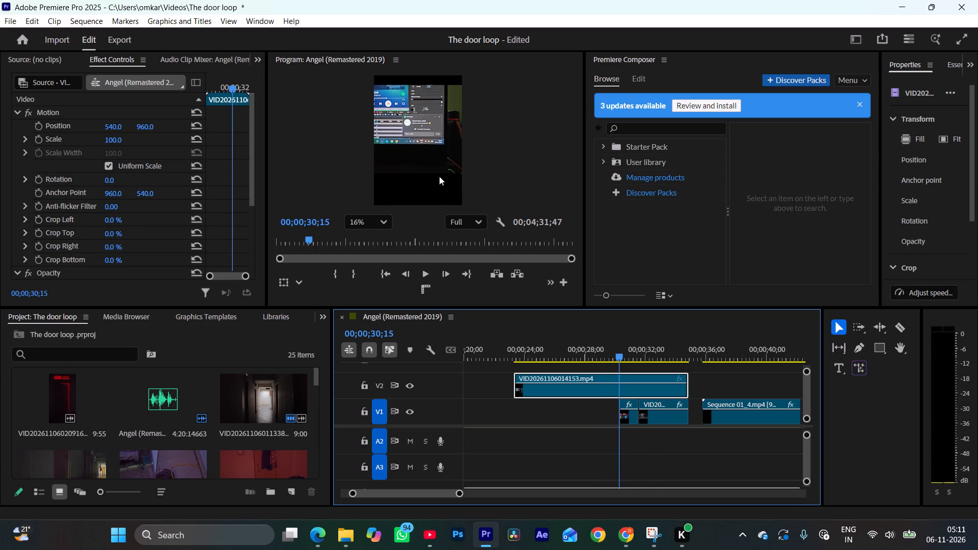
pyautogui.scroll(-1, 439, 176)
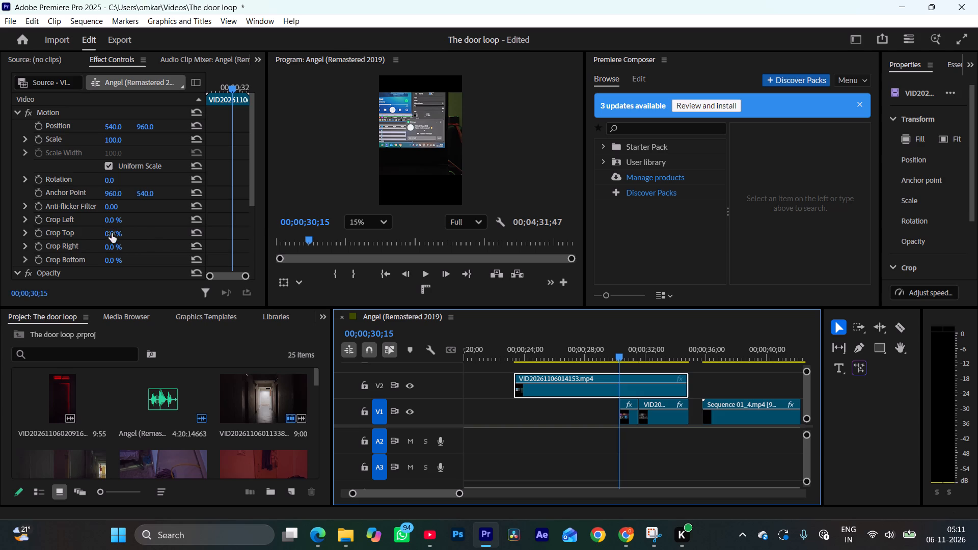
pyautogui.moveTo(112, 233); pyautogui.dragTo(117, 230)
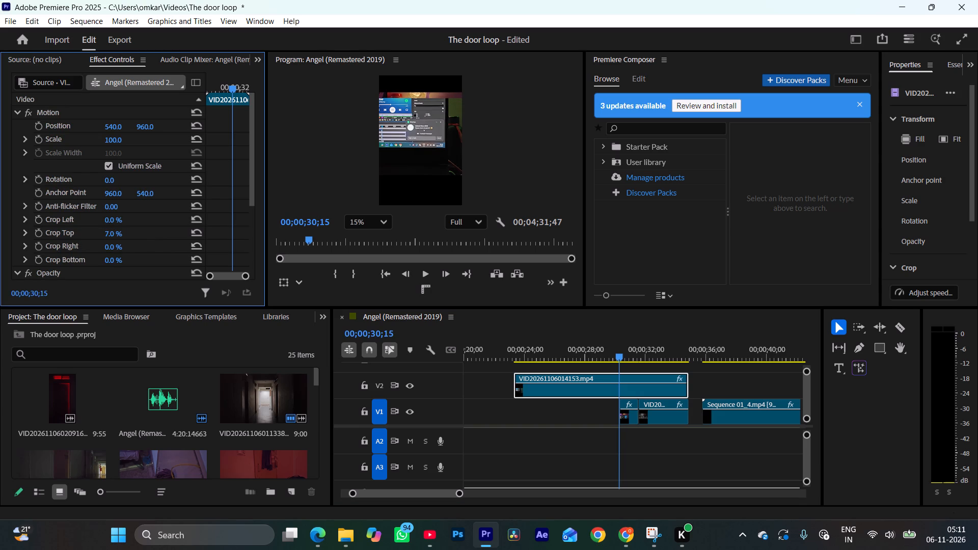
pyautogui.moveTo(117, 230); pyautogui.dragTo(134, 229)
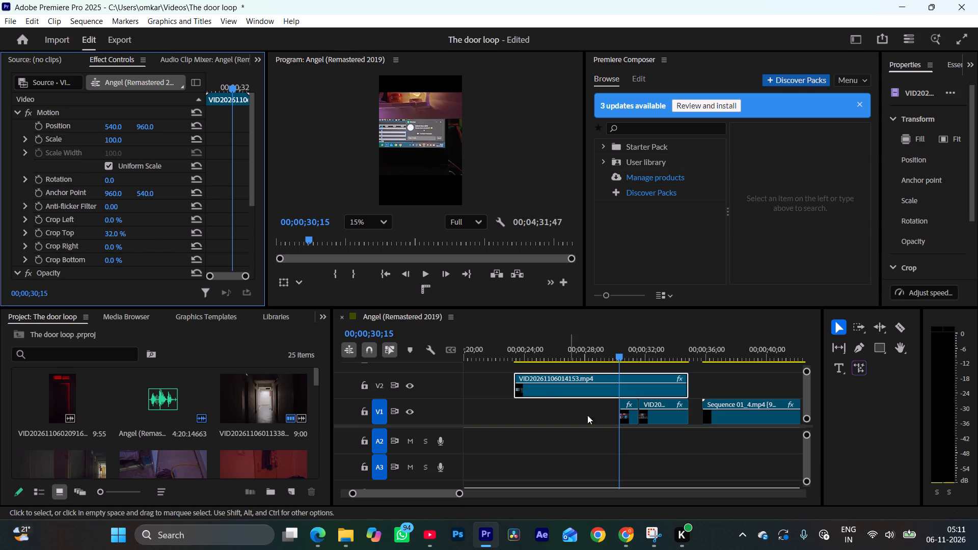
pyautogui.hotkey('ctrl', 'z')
# Set the scale of the short V1 clip at the playhead to 58.
pyautogui.click(624, 419)
pyautogui.click(626, 414)
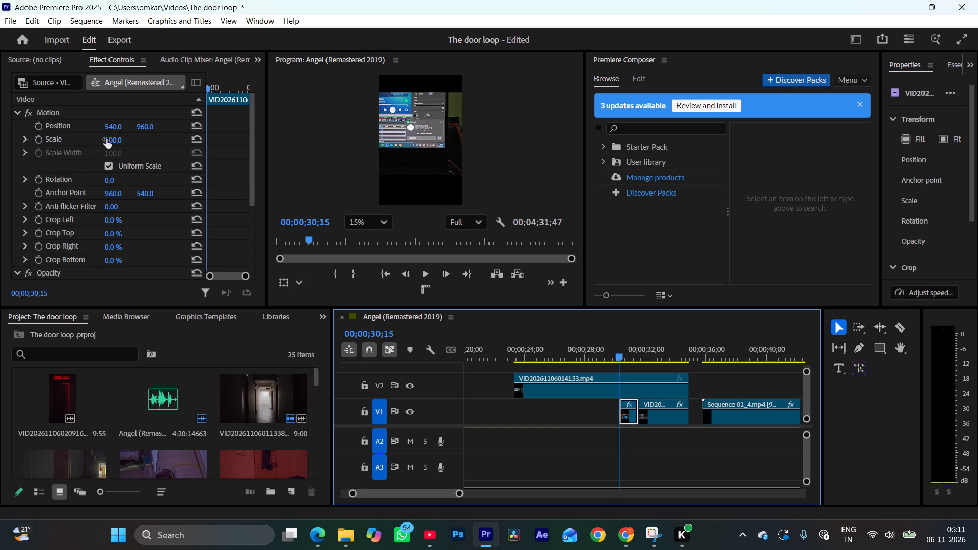
pyautogui.click(106, 139)
pyautogui.write('58')
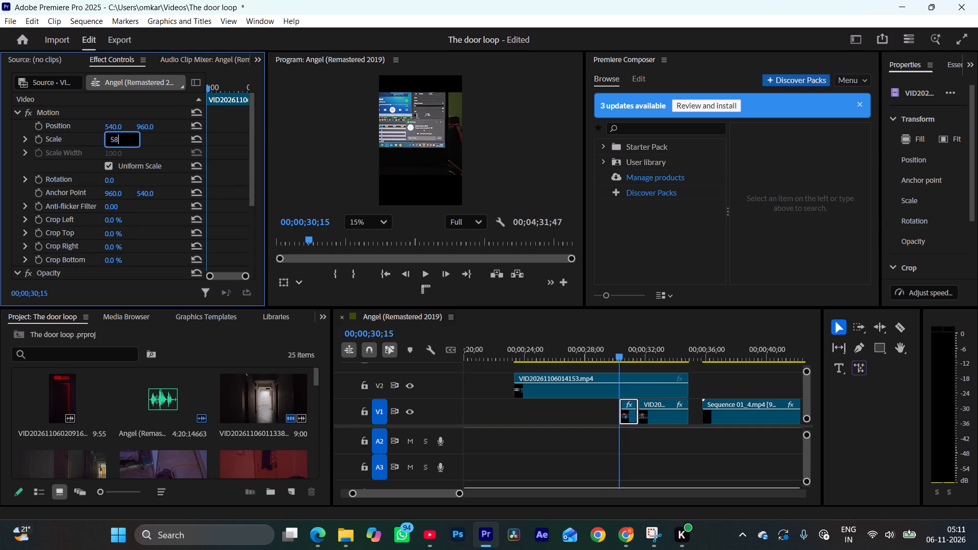
pyautogui.press('Return')
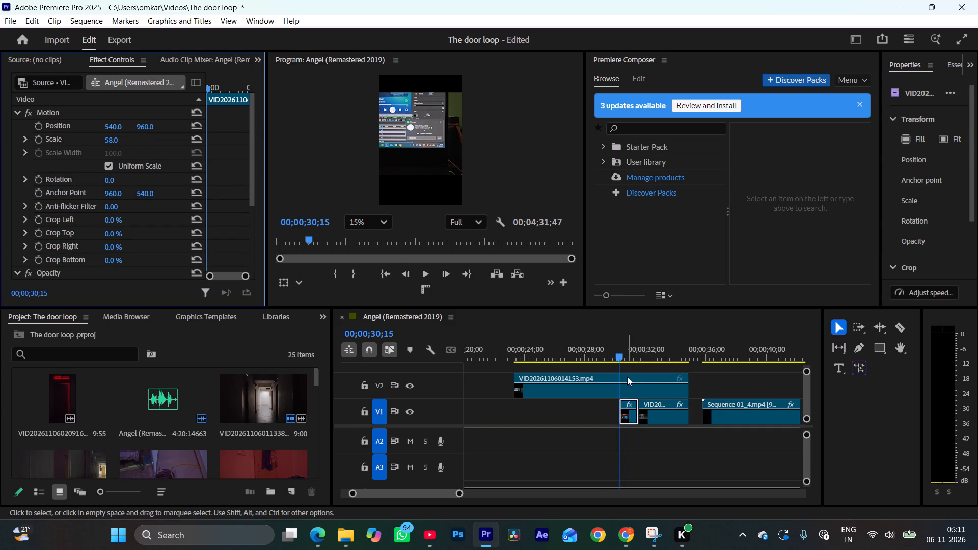
# Enlarge the V2 clip VID20261106014153.mp4 to a scale of 258 to frame the message notification.
pyautogui.click(626, 389)
pyautogui.moveTo(116, 138); pyautogui.dragTo(123, 137)
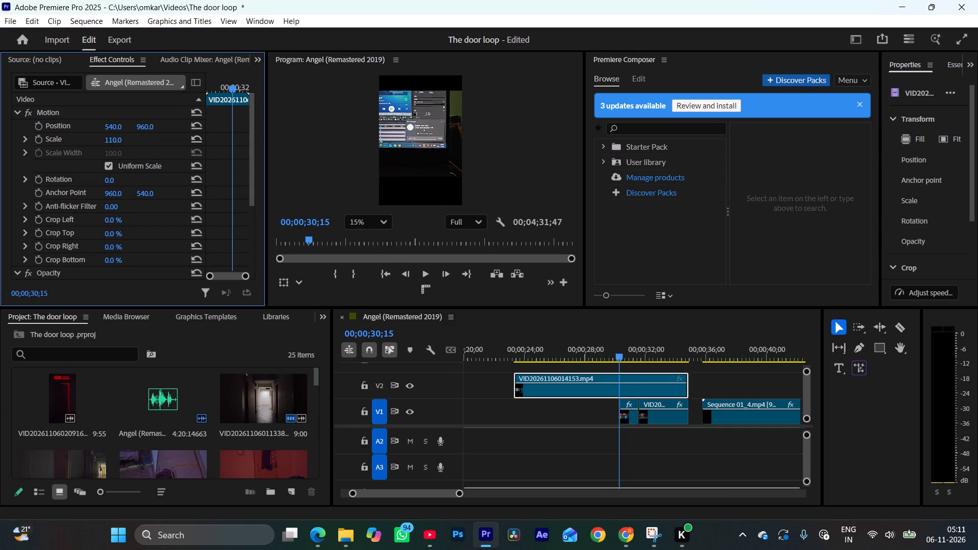
pyautogui.moveTo(123, 137); pyautogui.dragTo(171, 136)
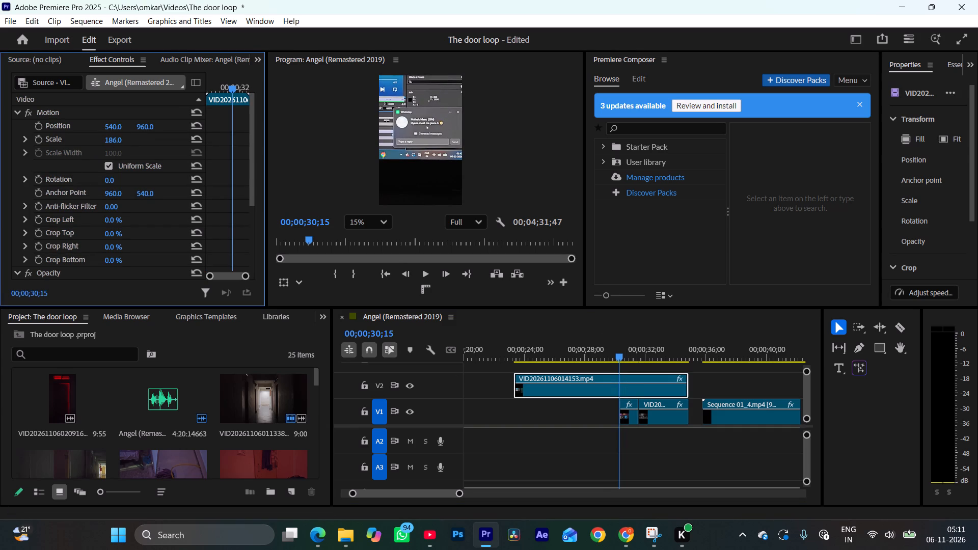
pyautogui.moveTo(171, 136); pyautogui.dragTo(175, 134)
pyautogui.scroll(-6, 401, 145)
pyautogui.scroll(5, 460, 121)
pyautogui.moveTo(109, 136); pyautogui.dragTo(113, 136)
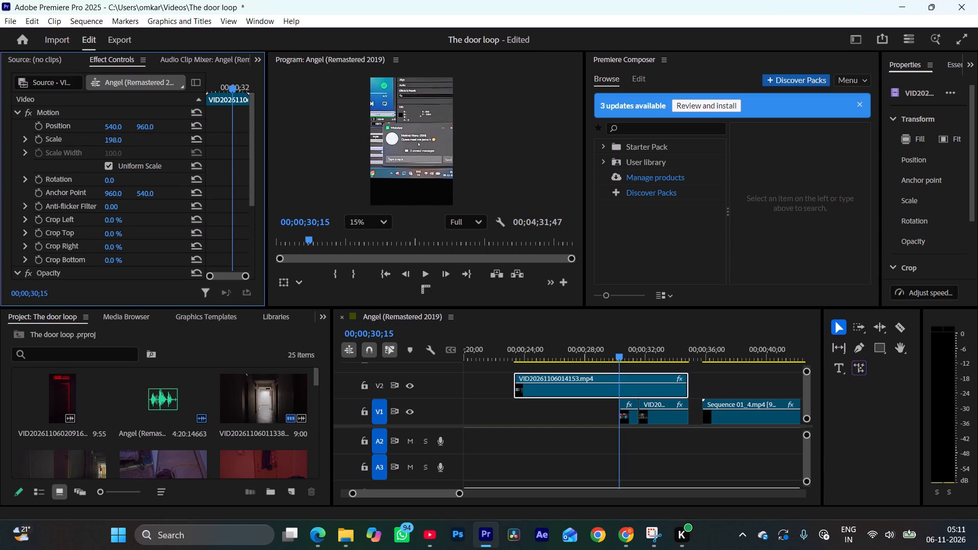
pyautogui.moveTo(113, 136); pyautogui.dragTo(151, 136)
# Reposition the enlarged V2 clip to 486, 935.
pyautogui.moveTo(121, 126); pyautogui.dragTo(116, 127)
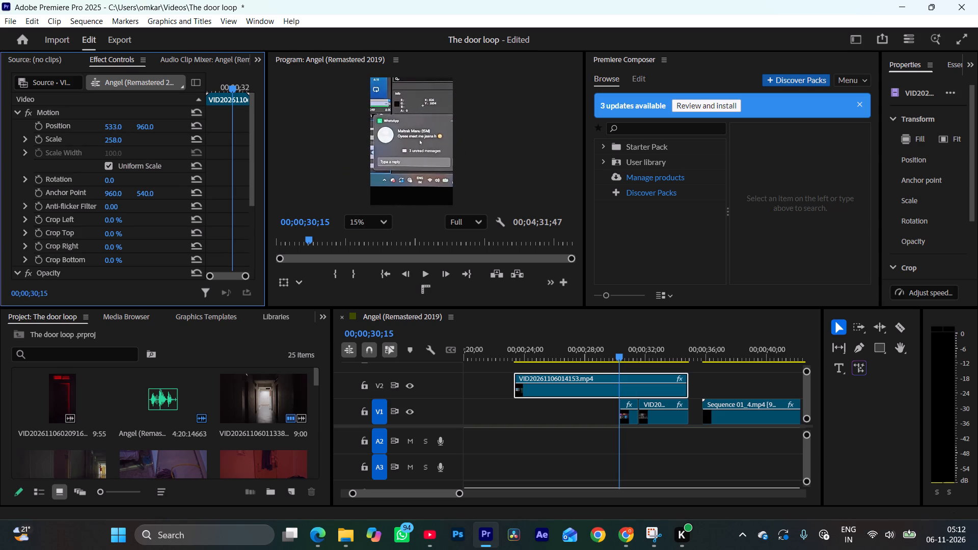
pyautogui.moveTo(116, 127); pyautogui.dragTo(89, 144)
pyautogui.moveTo(142, 127); pyautogui.dragTo(117, 142)
pyautogui.scroll(-3, 413, 147)
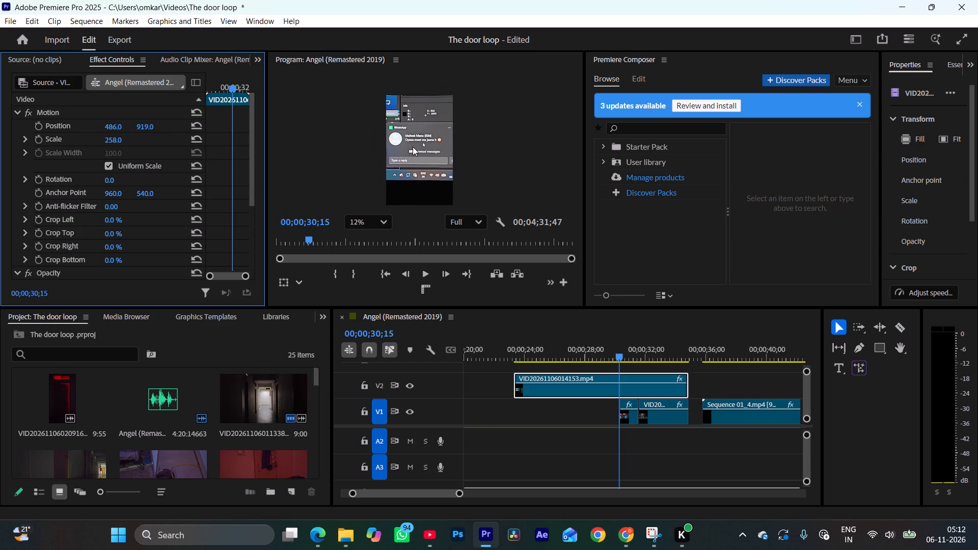
pyautogui.scroll(3, 418, 148)
pyautogui.scroll(-2, 428, 159)
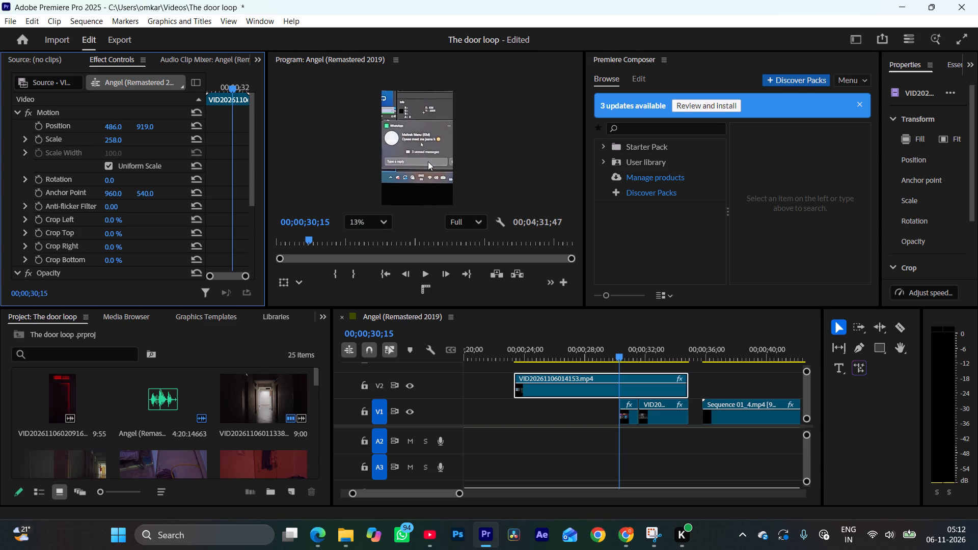
pyautogui.scroll(-3, 428, 161)
pyautogui.scroll(3, 428, 161)
pyautogui.moveTo(148, 125); pyautogui.dragTo(158, 132)
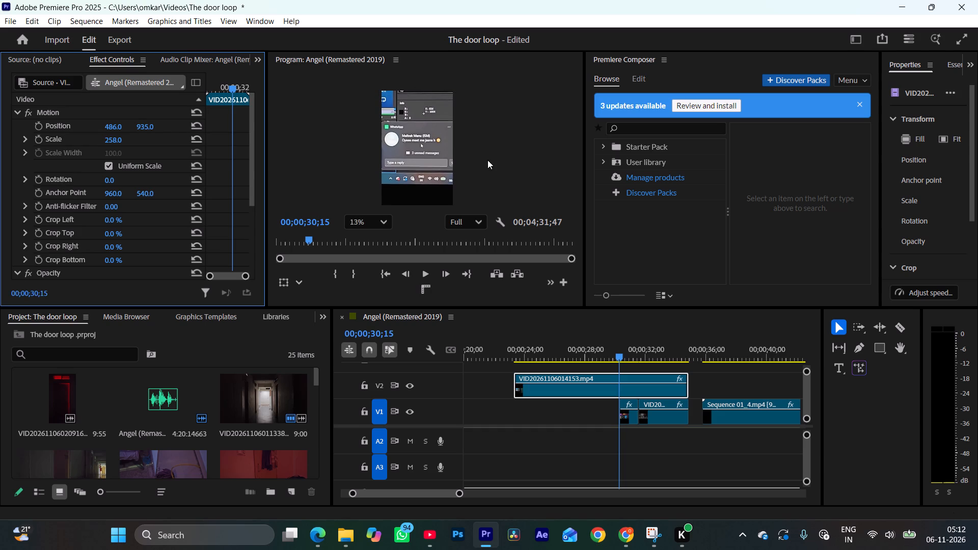
# Crop the top of the V2 clip, trying 38% and 40% before settling on 39%.
pyautogui.scroll(-4, 487, 160)
pyautogui.scroll(-2, 393, 99)
pyautogui.scroll(-2, 428, 134)
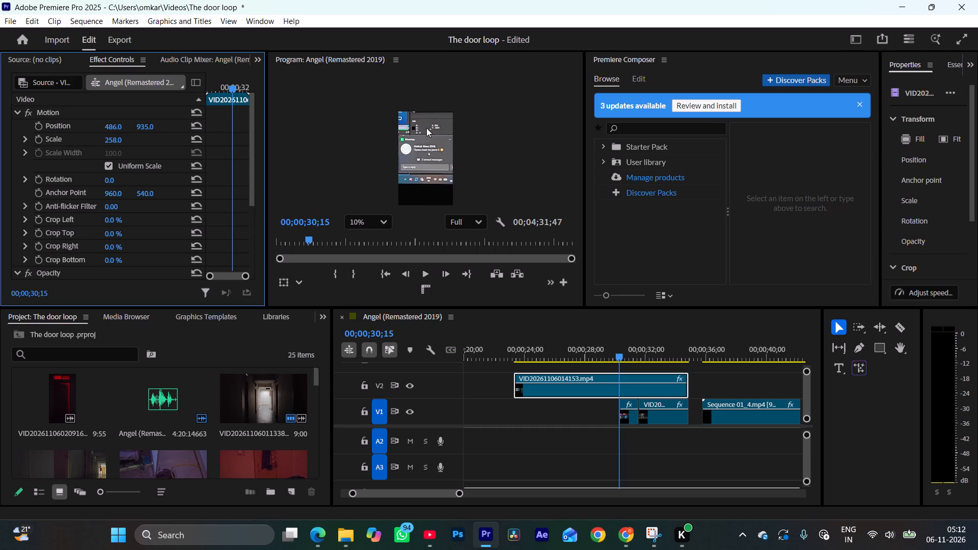
pyautogui.scroll(-1, 426, 128)
pyautogui.scroll(-1, 442, 184)
pyautogui.scroll(1, 441, 184)
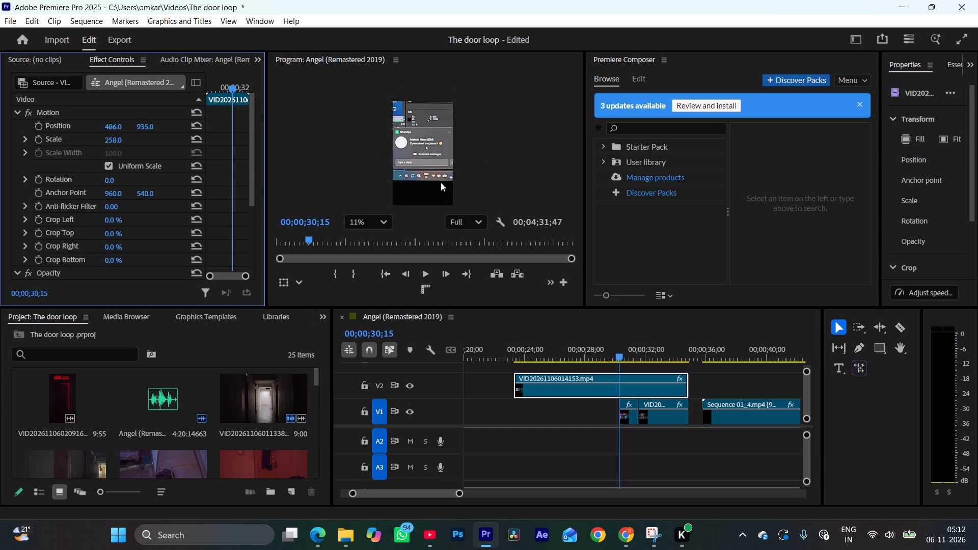
pyautogui.moveTo(115, 233); pyautogui.dragTo(147, 240)
pyautogui.click(118, 236)
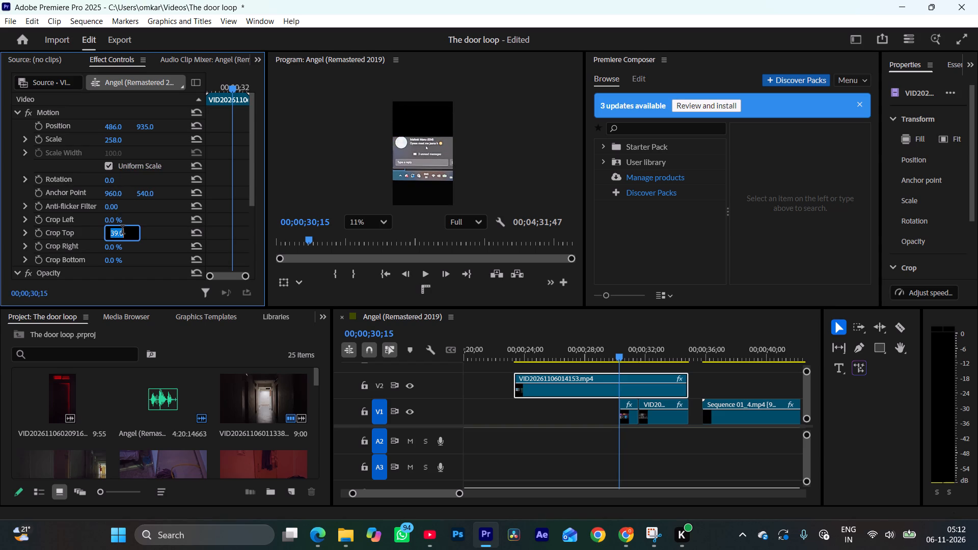
pyautogui.write('38')
pyautogui.press('Return')
pyautogui.click(122, 231)
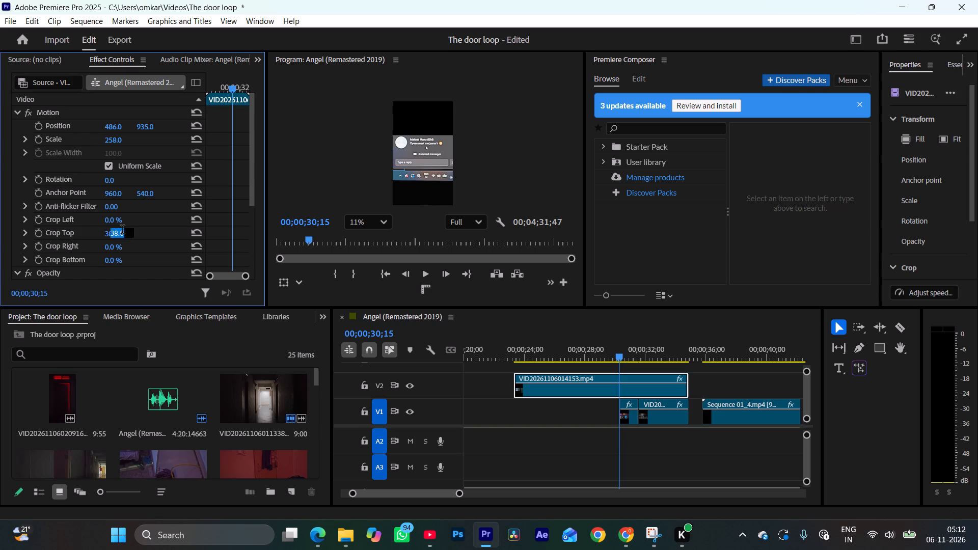
pyautogui.write('40')
pyautogui.press('Return')
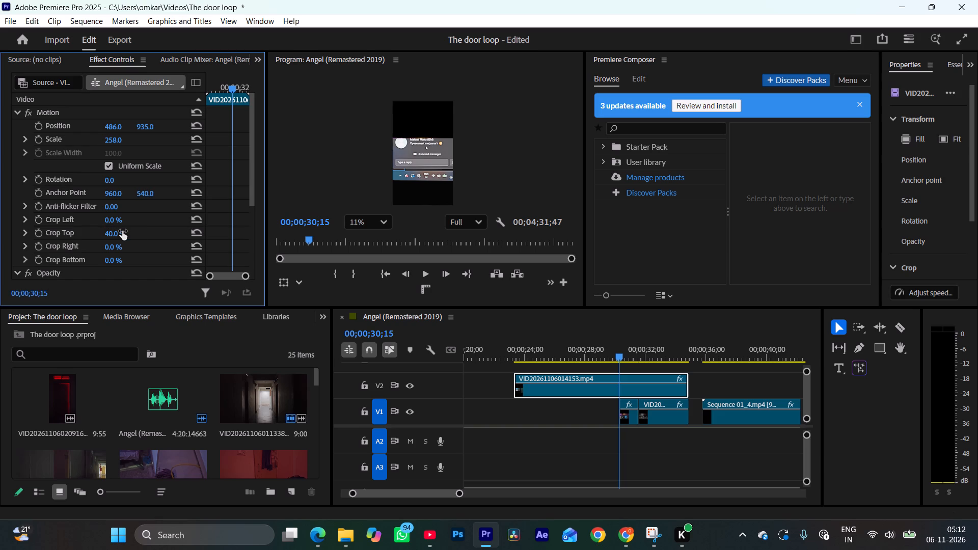
pyautogui.scroll(2, 424, 137)
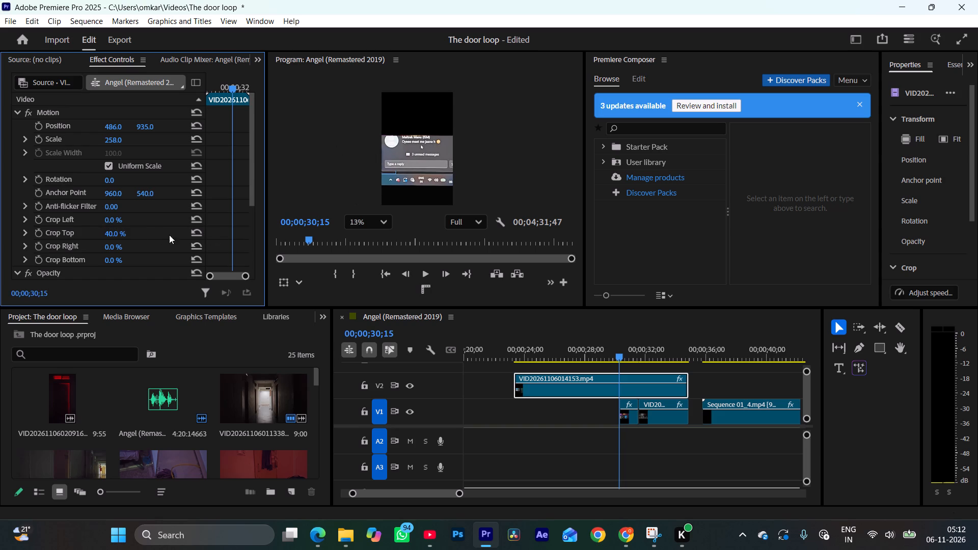
pyautogui.click(110, 231)
pyautogui.write('39')
pyautogui.press('Return')
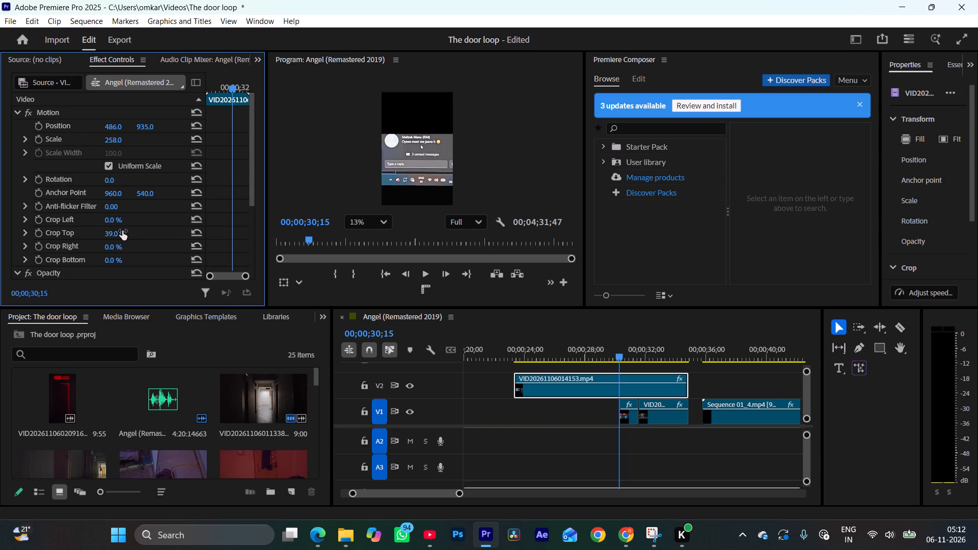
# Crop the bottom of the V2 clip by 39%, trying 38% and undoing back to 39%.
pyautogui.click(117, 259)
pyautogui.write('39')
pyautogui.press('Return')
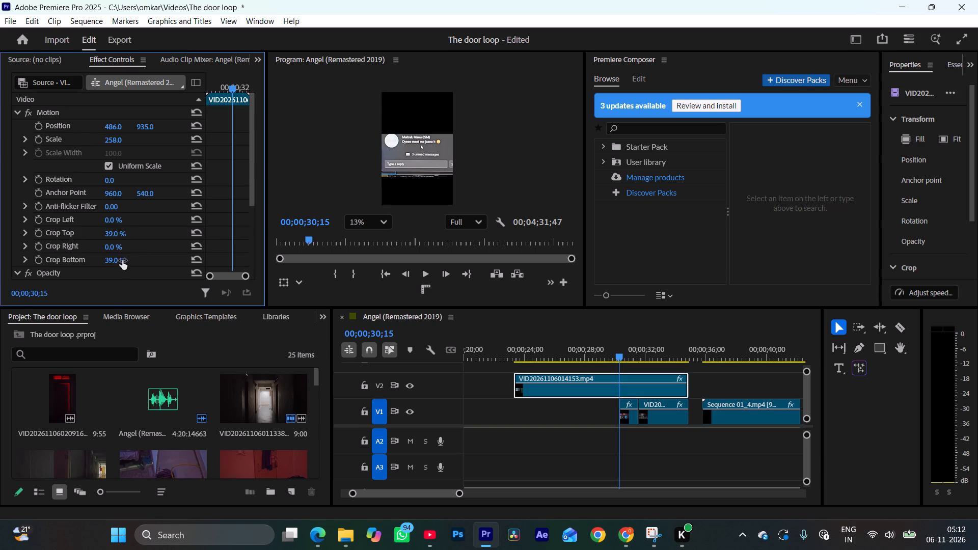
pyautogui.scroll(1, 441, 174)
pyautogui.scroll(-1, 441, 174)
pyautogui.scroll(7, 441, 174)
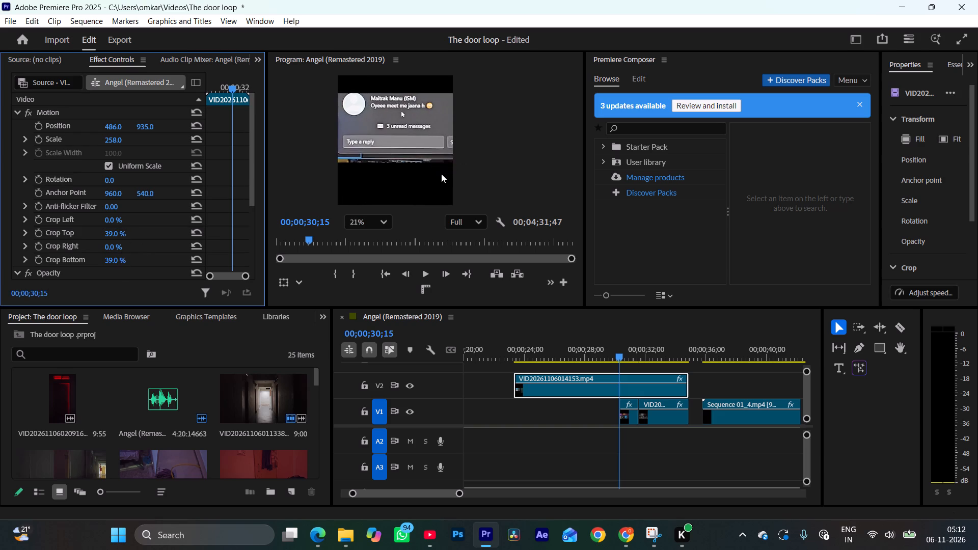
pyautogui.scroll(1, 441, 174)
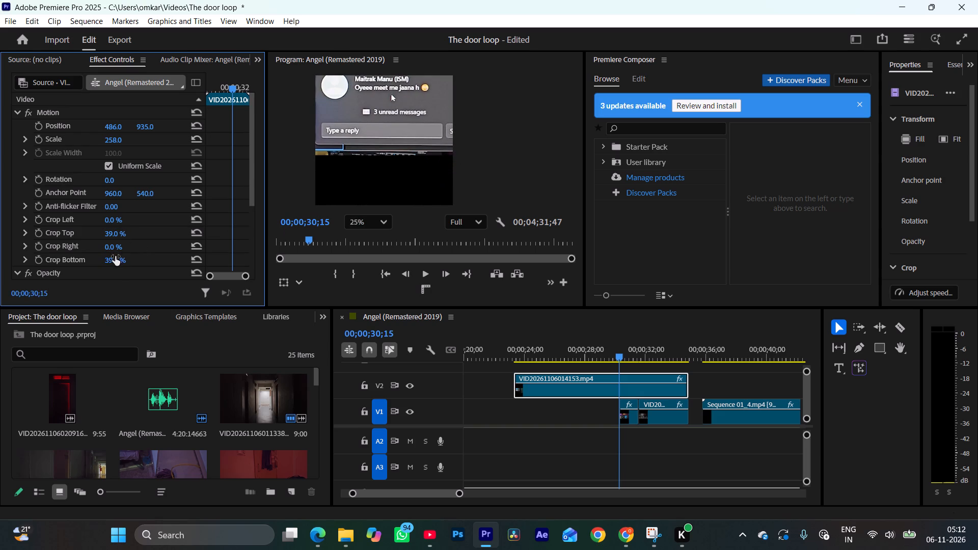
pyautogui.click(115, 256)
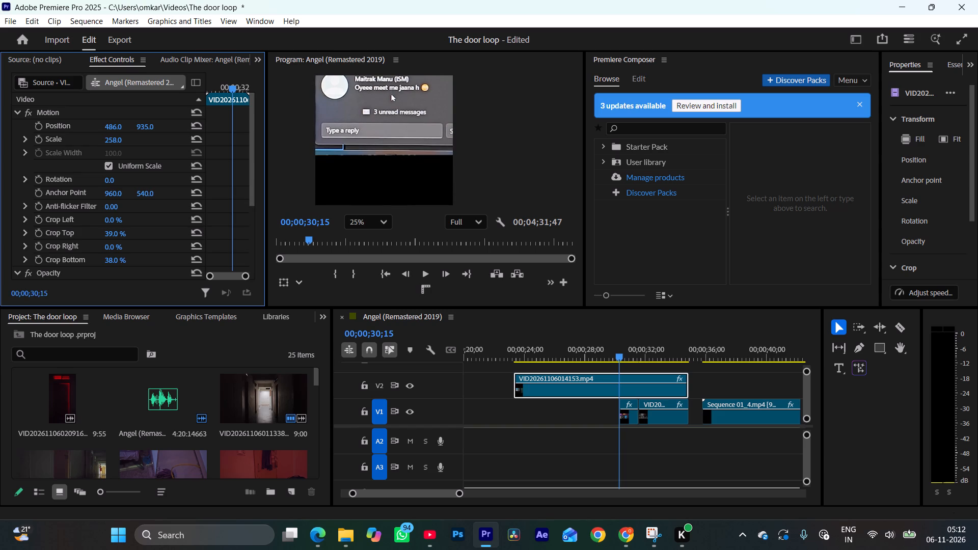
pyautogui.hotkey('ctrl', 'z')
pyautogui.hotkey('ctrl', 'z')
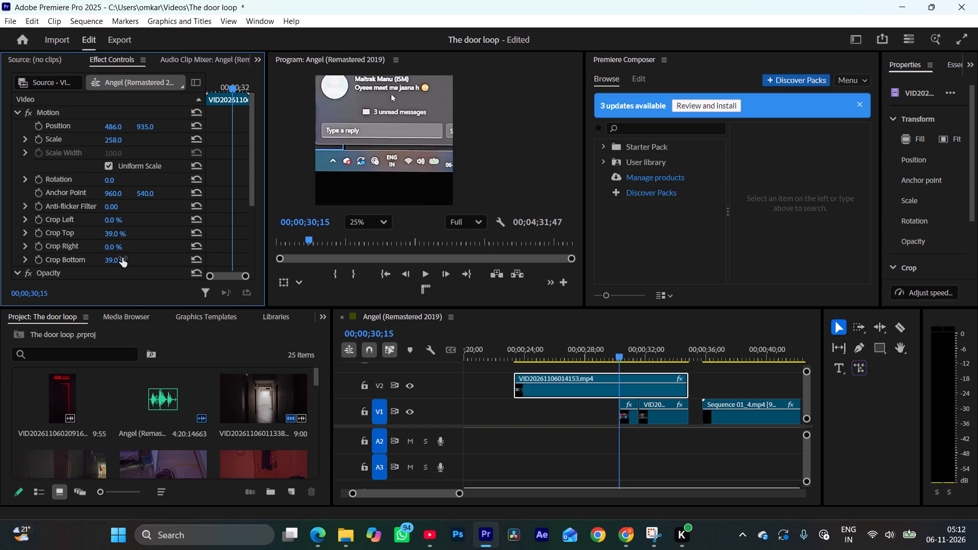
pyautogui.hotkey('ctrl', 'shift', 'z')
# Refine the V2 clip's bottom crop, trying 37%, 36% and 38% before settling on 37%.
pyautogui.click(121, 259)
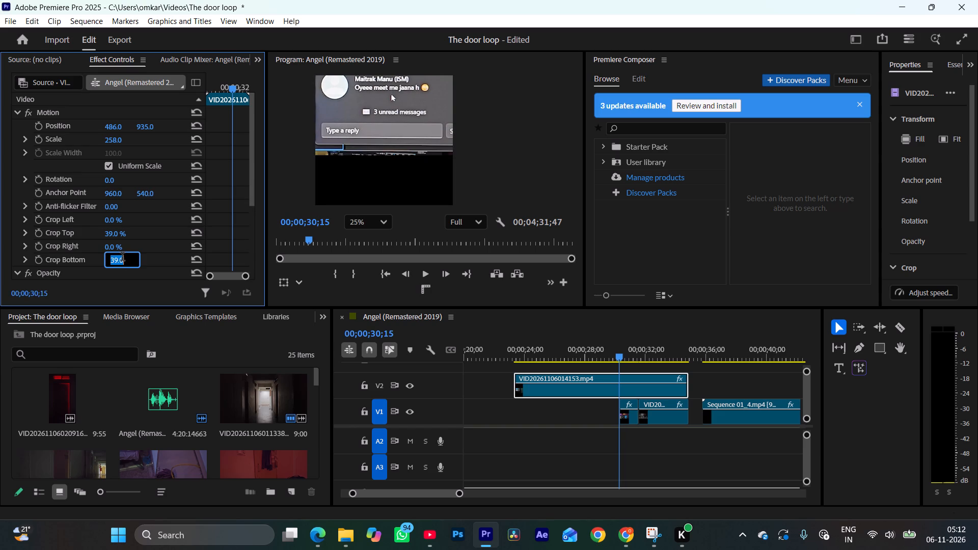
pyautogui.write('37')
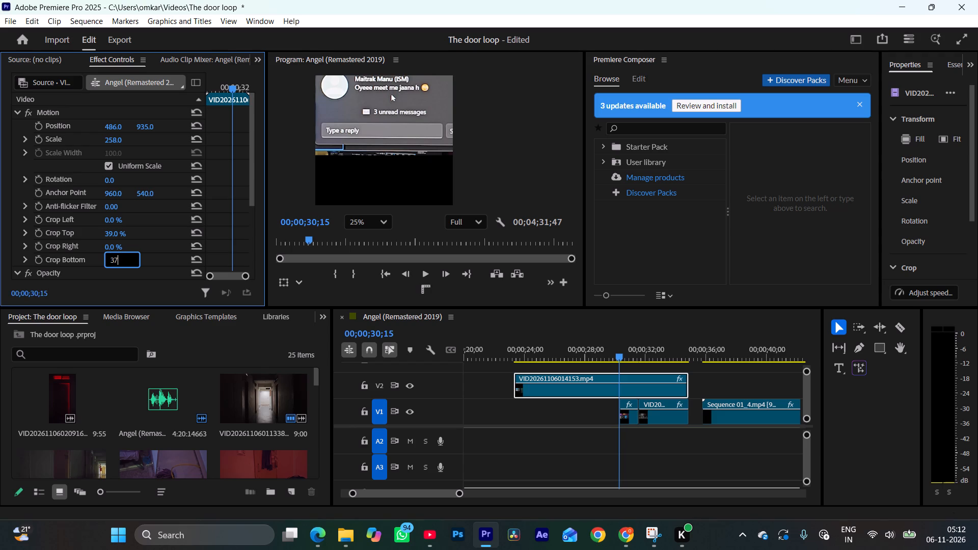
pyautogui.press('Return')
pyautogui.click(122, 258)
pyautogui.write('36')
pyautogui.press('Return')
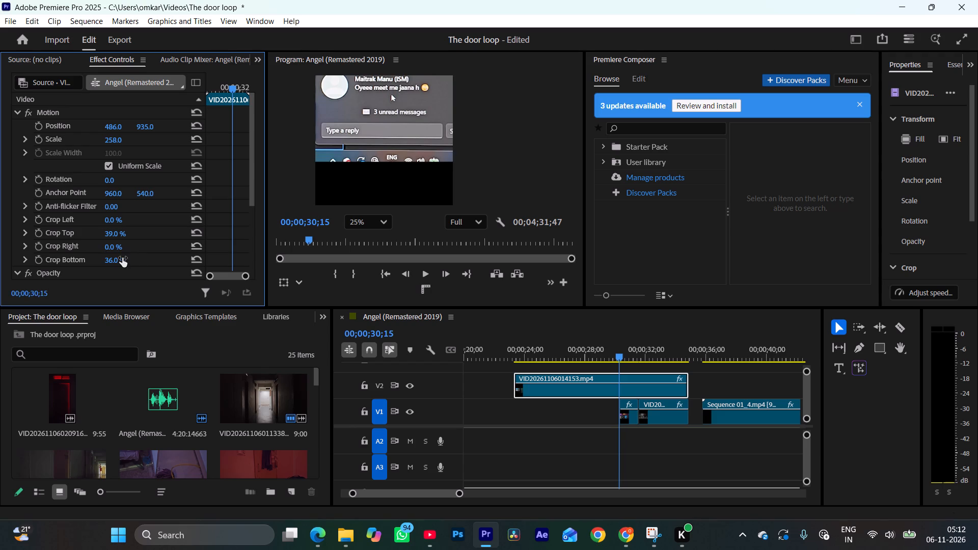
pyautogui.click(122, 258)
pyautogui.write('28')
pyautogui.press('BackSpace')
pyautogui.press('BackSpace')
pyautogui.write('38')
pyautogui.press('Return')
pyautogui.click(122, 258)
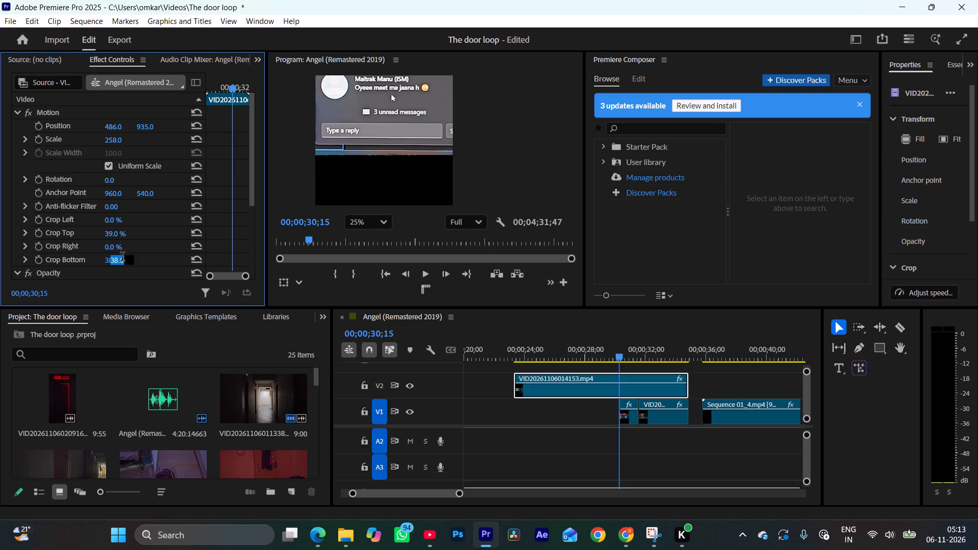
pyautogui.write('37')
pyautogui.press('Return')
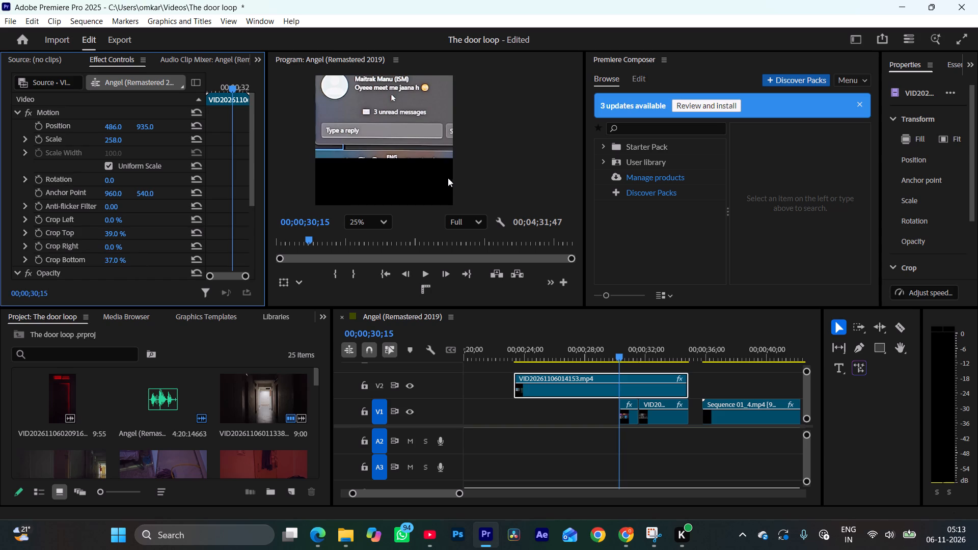
# Play back the cropped V2 clip from near its start with the program view set to Fit to check the framing.
pyautogui.scroll(-7, 430, 166)
pyautogui.moveTo(613, 356); pyautogui.dragTo(521, 371)
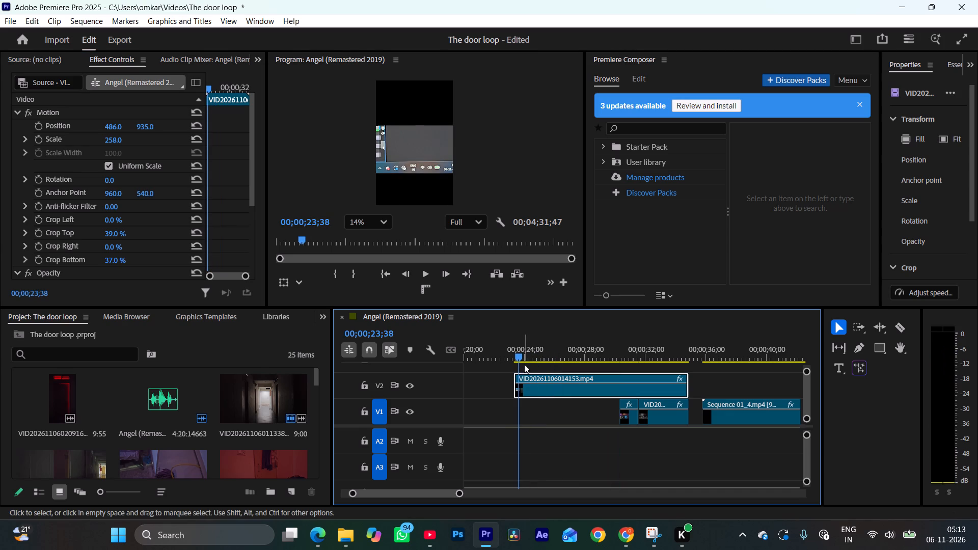
pyautogui.press('space')
pyautogui.scroll(-2, 453, 193)
pyautogui.press('space')
pyautogui.click(382, 218)
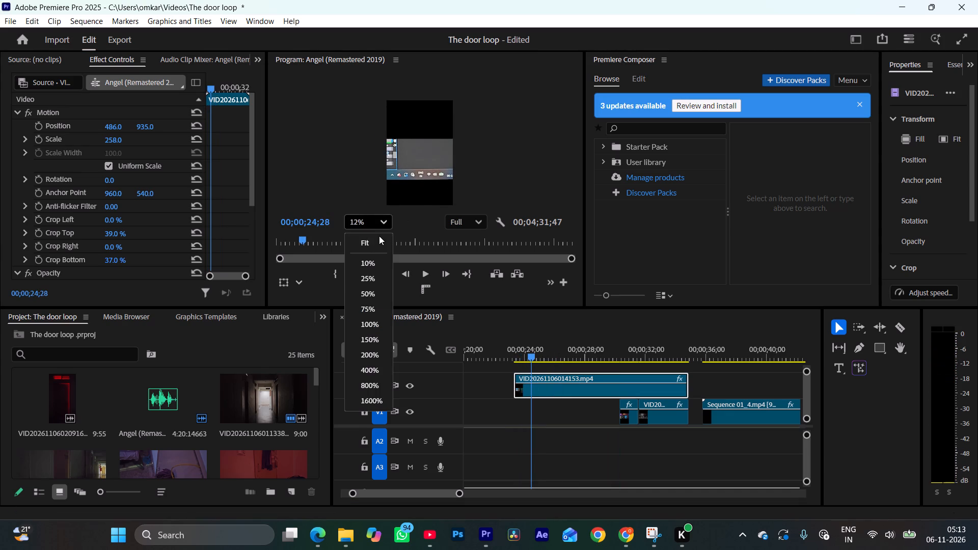
pyautogui.click(376, 242)
pyautogui.press('space')
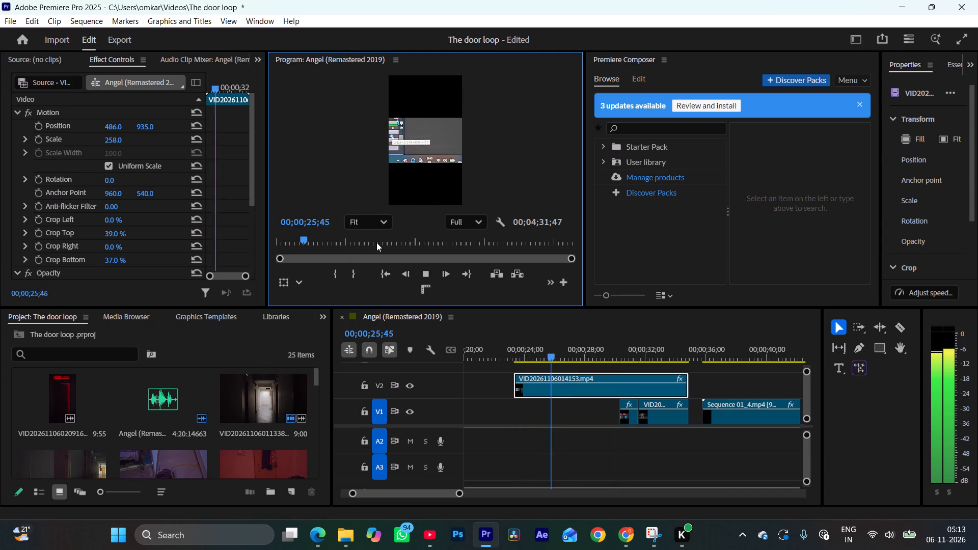
pyautogui.press('space')
# Overwrite the V2 clip with VID20261106014403.mp4 from the project bin, starting at the existing clip's start.
pyautogui.click(313, 380)
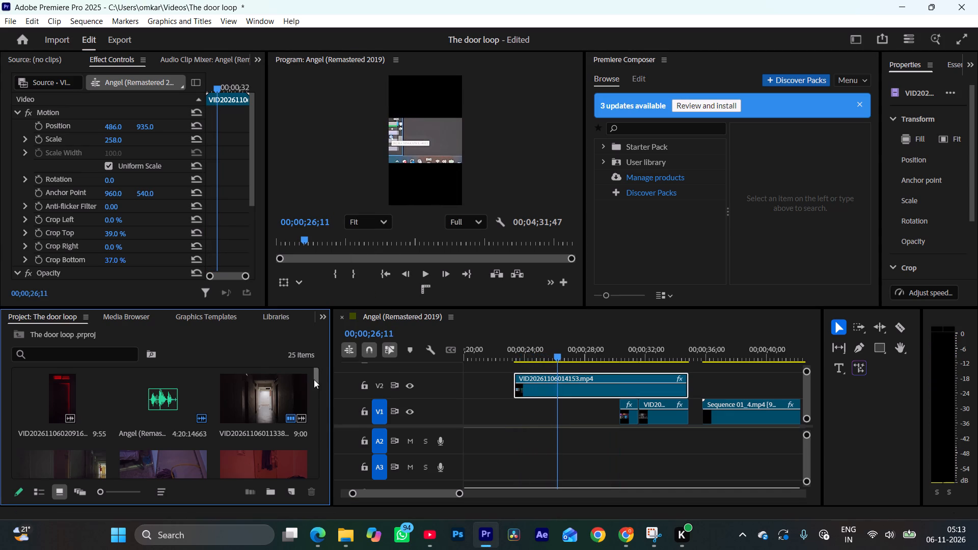
pyautogui.moveTo(314, 379); pyautogui.dragTo(320, 451)
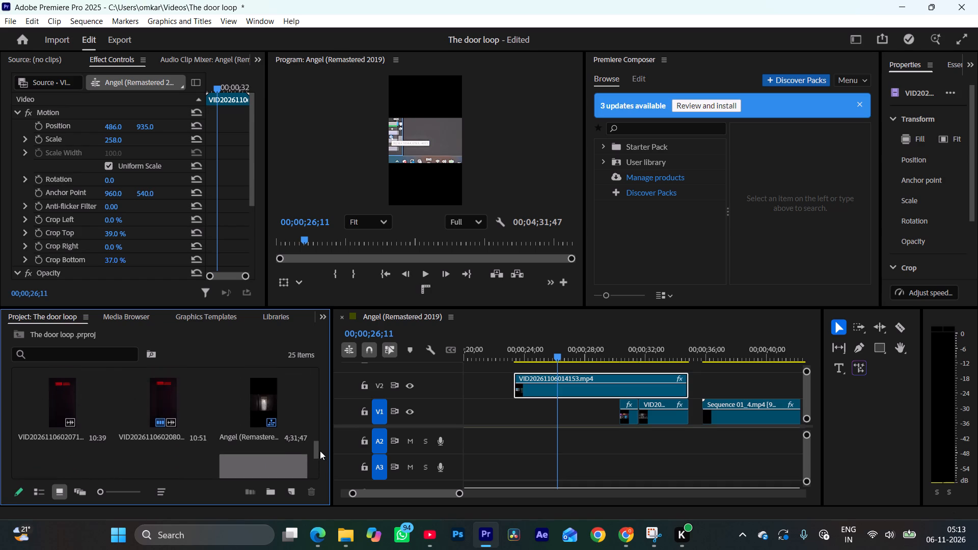
pyautogui.moveTo(320, 451); pyautogui.dragTo(314, 425)
pyautogui.click(286, 428)
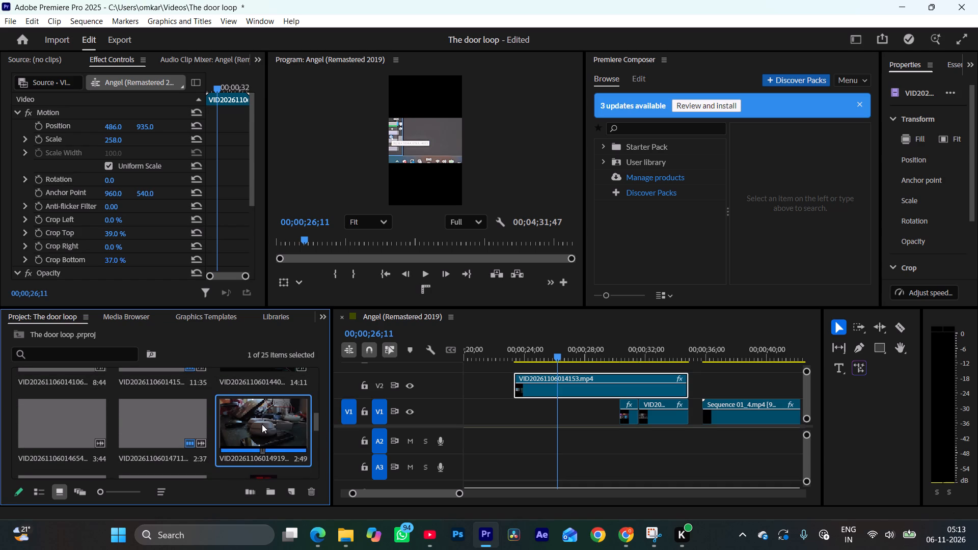
pyautogui.scroll(1, 261, 415)
pyautogui.click(261, 415)
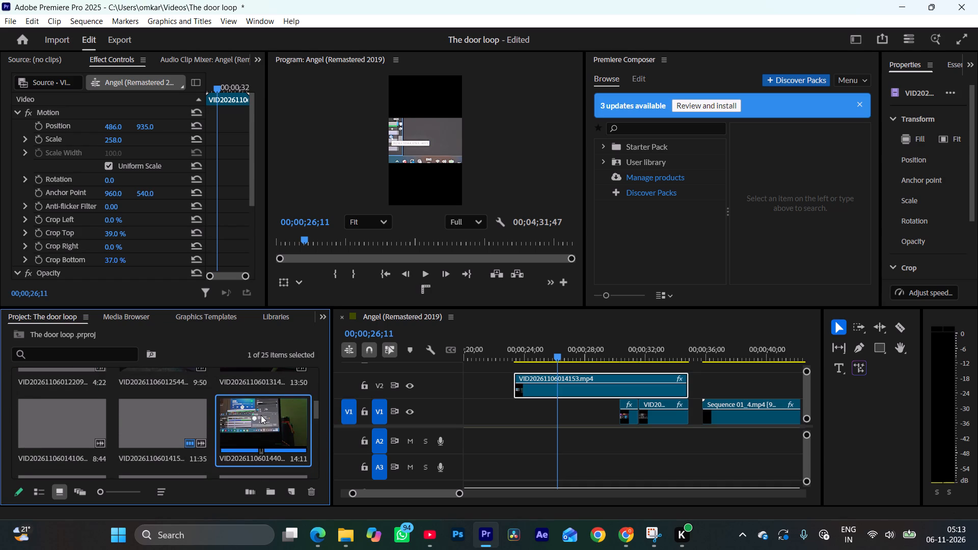
pyautogui.click(262, 419)
pyautogui.moveTo(262, 419); pyautogui.dragTo(521, 376)
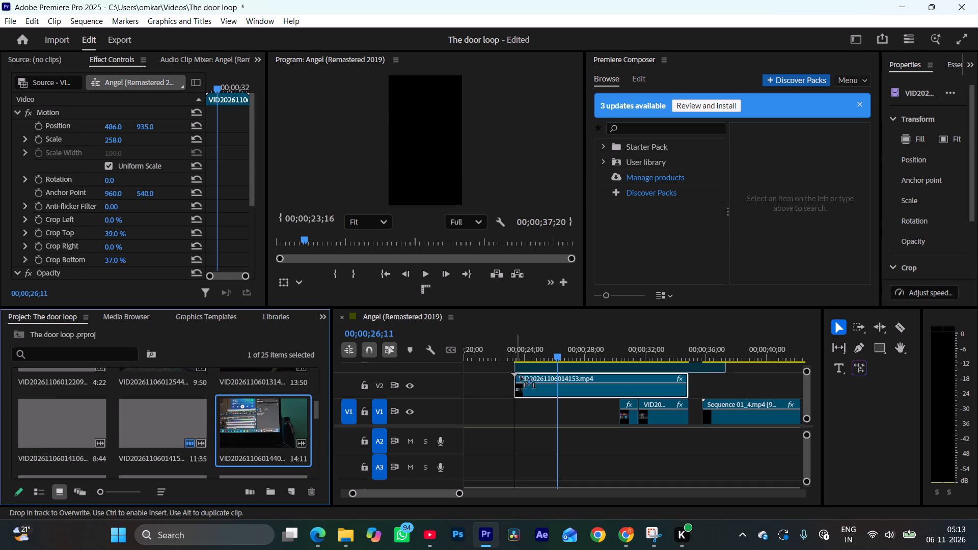
pyautogui.moveTo(521, 376); pyautogui.dragTo(518, 391)
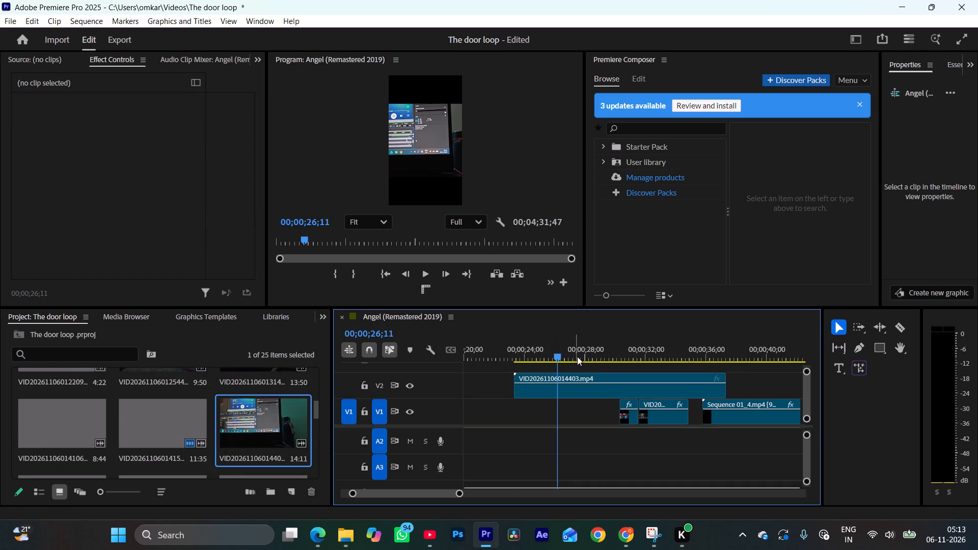
# Enlarge the new V2 clip to a scale of 177, trying 217 first, judging it on the message notification frame.
pyautogui.moveTo(577, 356); pyautogui.dragTo(615, 359)
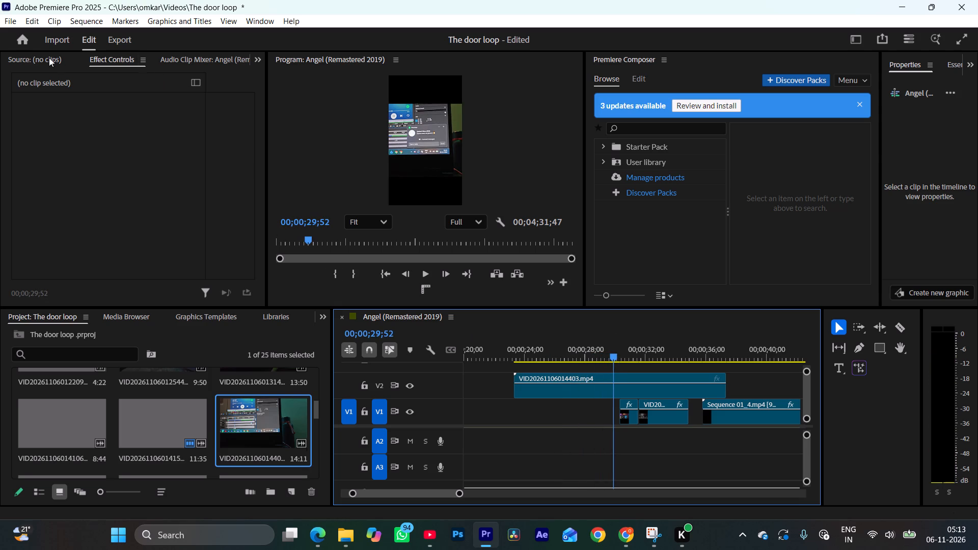
pyautogui.click(49, 58)
pyautogui.click(100, 61)
pyautogui.click(574, 391)
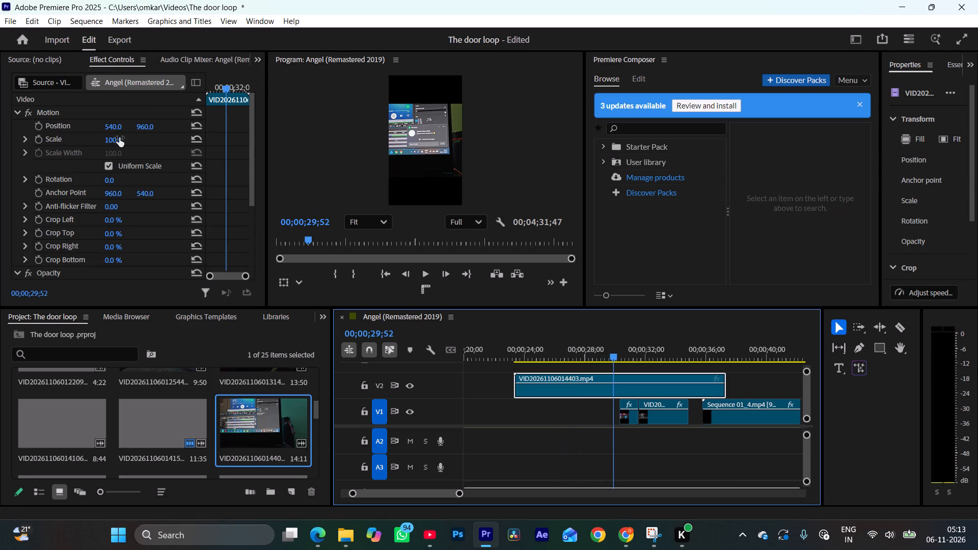
pyautogui.moveTo(118, 137); pyautogui.dragTo(195, 137)
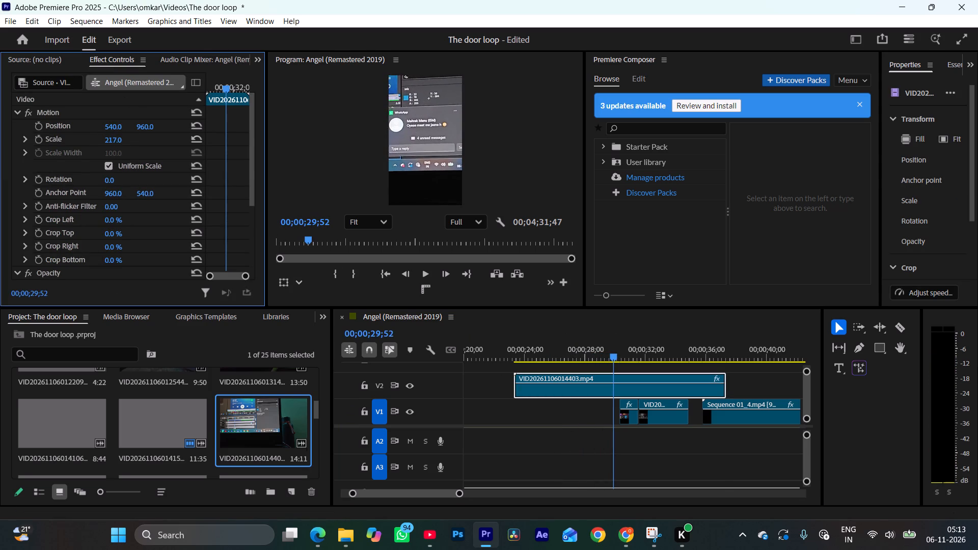
pyautogui.moveTo(195, 137); pyautogui.dragTo(171, 149)
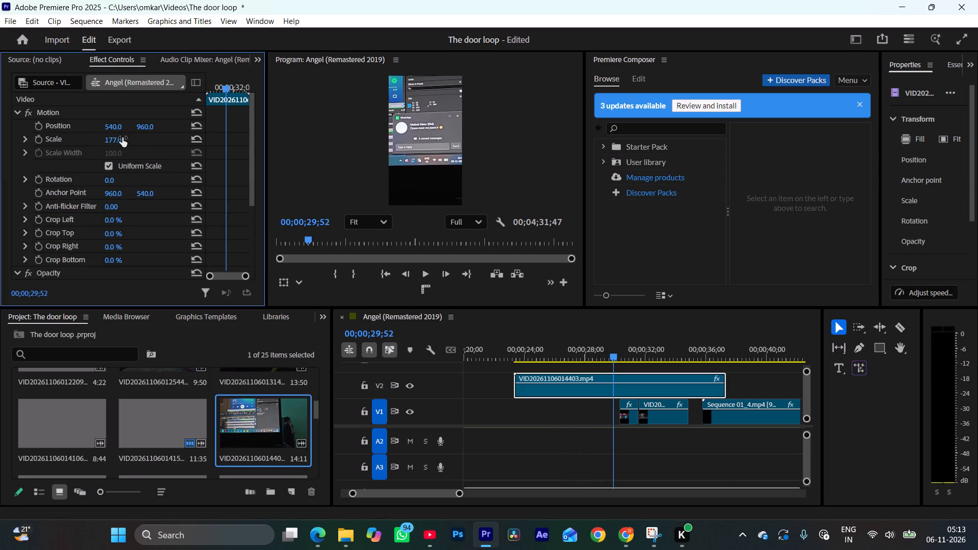
pyautogui.scroll(2, 413, 149)
pyautogui.scroll(-2, 413, 149)
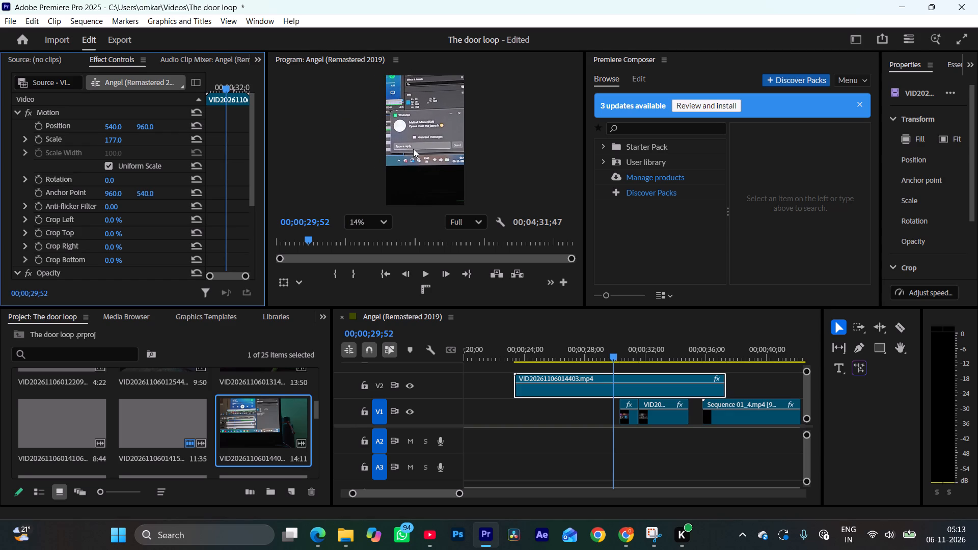
pyautogui.scroll(-2, 413, 149)
pyautogui.scroll(1, 413, 149)
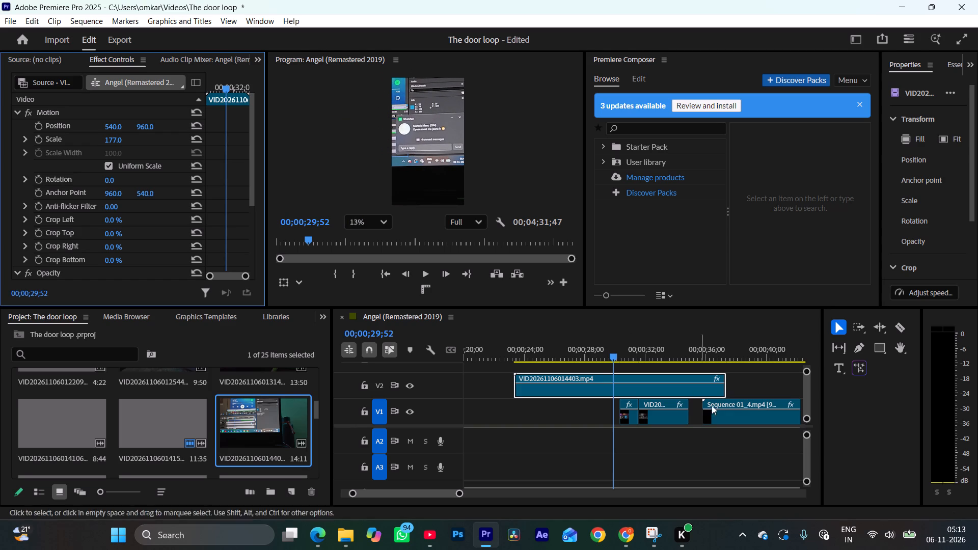
# Move the playhead to 00;00;29;24, widen the Properties area and show the Lumetri Color controls for the V2 clip.
pyautogui.moveTo(606, 356); pyautogui.dragTo(608, 370)
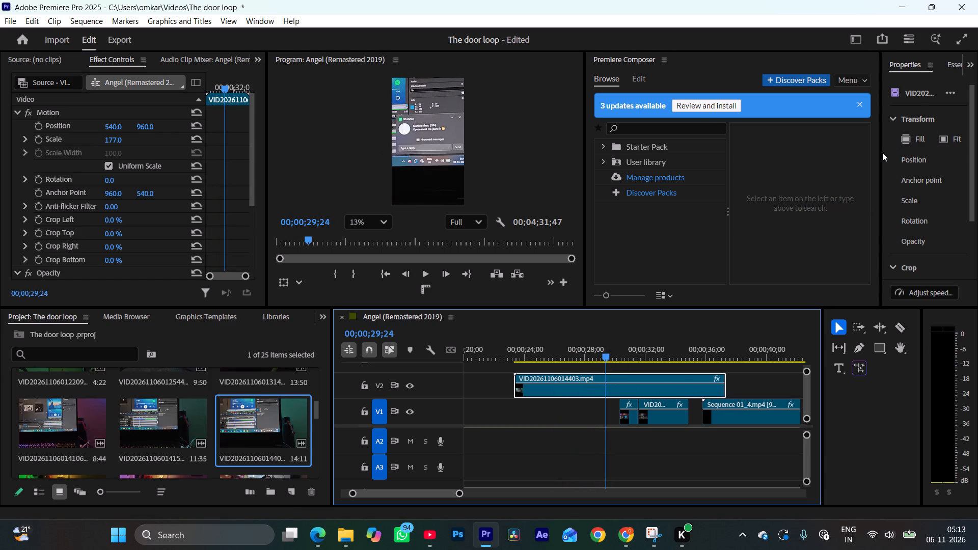
pyautogui.moveTo(878, 153); pyautogui.dragTo(854, 164)
pyautogui.moveTo(880, 166); pyautogui.dragTo(701, 206)
pyautogui.click(863, 70)
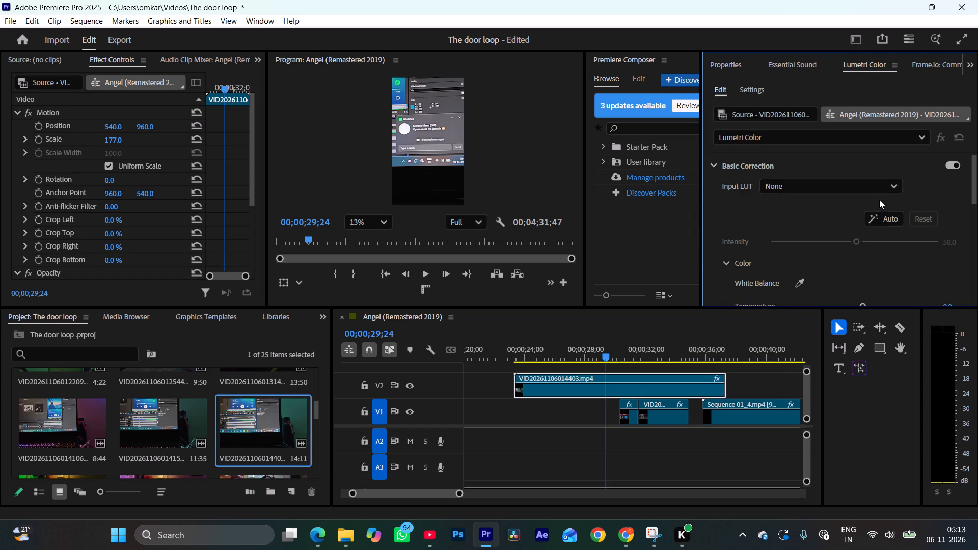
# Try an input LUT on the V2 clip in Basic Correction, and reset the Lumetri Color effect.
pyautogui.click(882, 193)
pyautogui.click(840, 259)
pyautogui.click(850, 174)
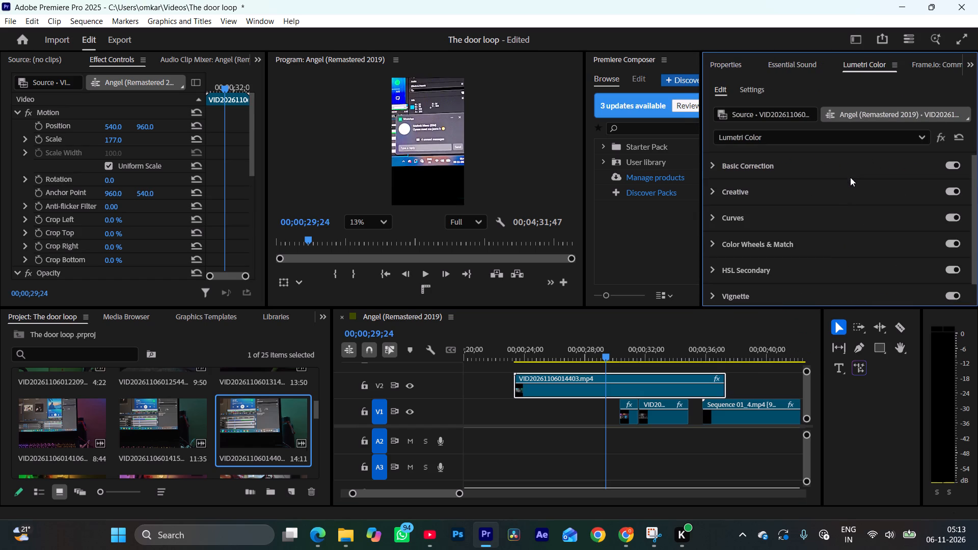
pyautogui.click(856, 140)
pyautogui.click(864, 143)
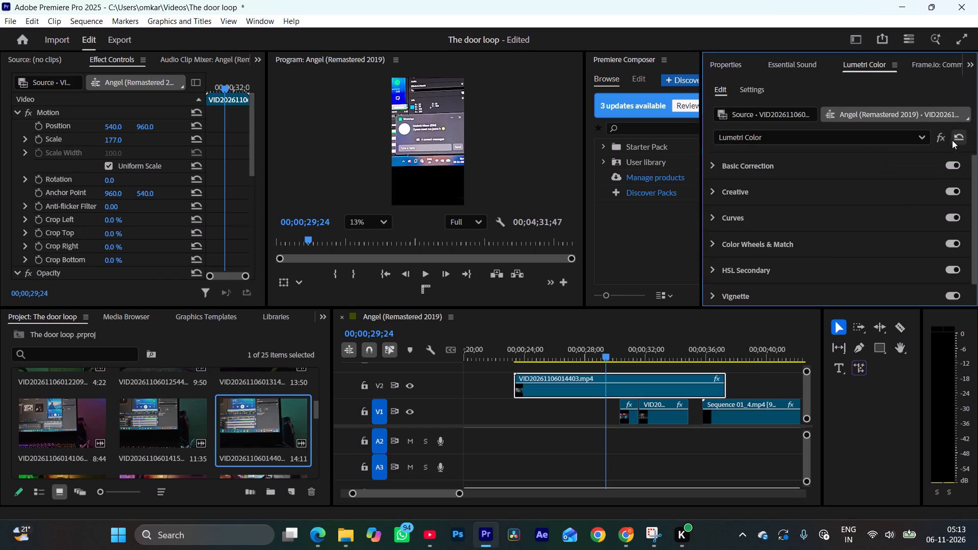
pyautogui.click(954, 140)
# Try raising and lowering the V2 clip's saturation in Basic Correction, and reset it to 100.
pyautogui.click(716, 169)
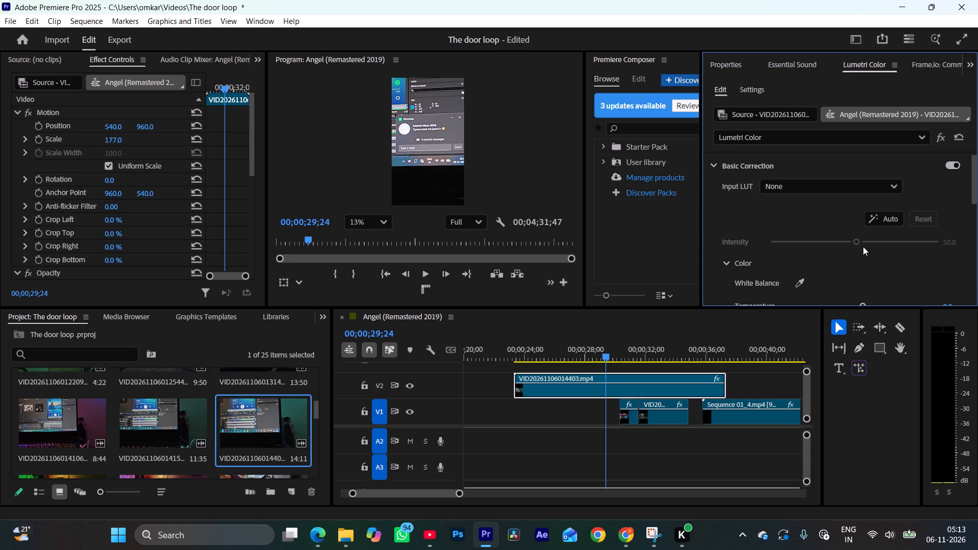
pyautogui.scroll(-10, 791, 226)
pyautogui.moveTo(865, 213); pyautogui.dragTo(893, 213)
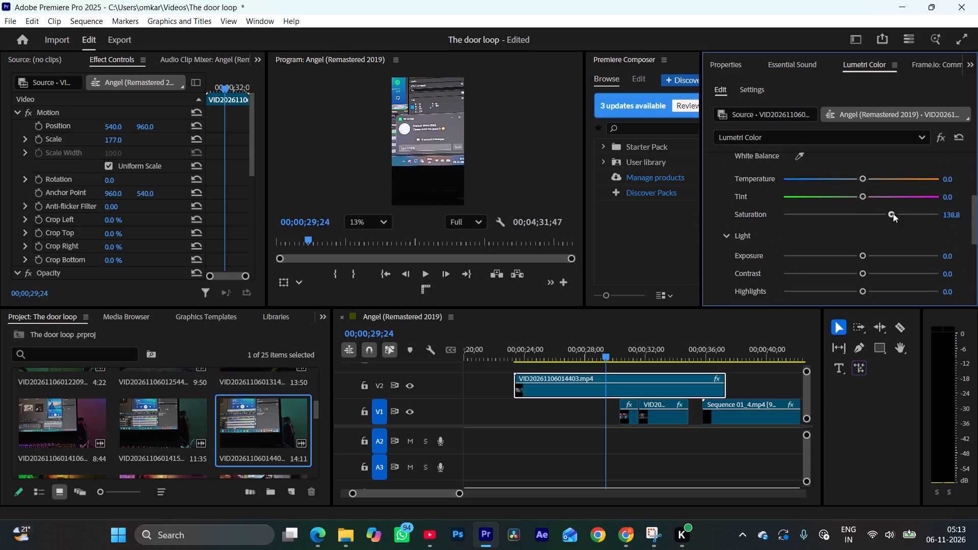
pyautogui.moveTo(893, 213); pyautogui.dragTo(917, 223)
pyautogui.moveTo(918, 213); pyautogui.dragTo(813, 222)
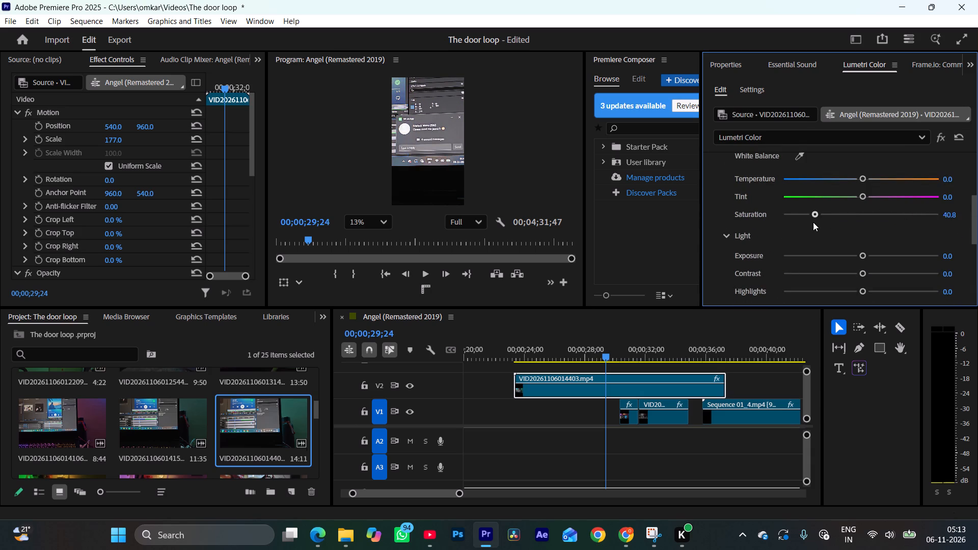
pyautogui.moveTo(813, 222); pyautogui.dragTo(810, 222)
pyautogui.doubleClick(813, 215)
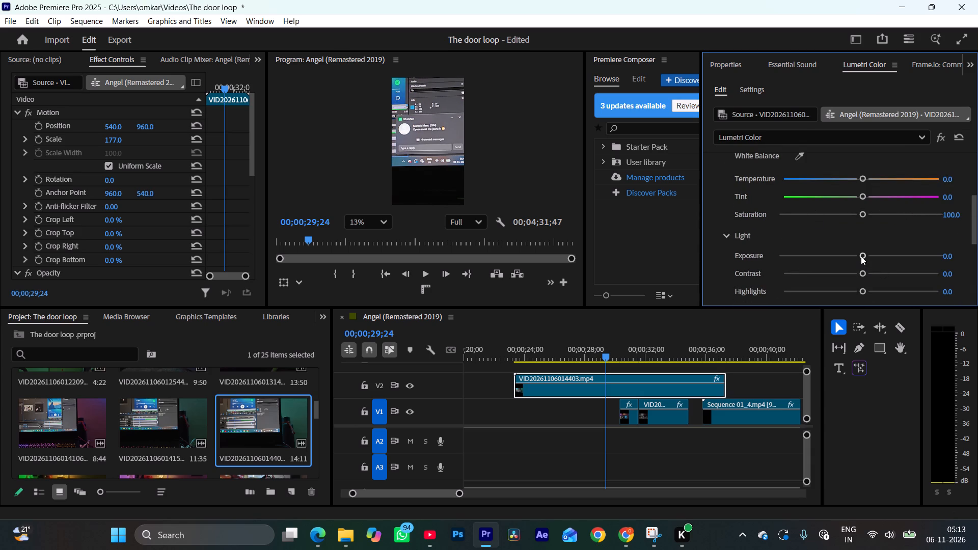
# Set the V2 clip's contrast to about -3.7, trying 81.2 and -73.1 first, and lower its highlights to about -49.4.
pyautogui.moveTo(862, 274); pyautogui.dragTo(923, 277)
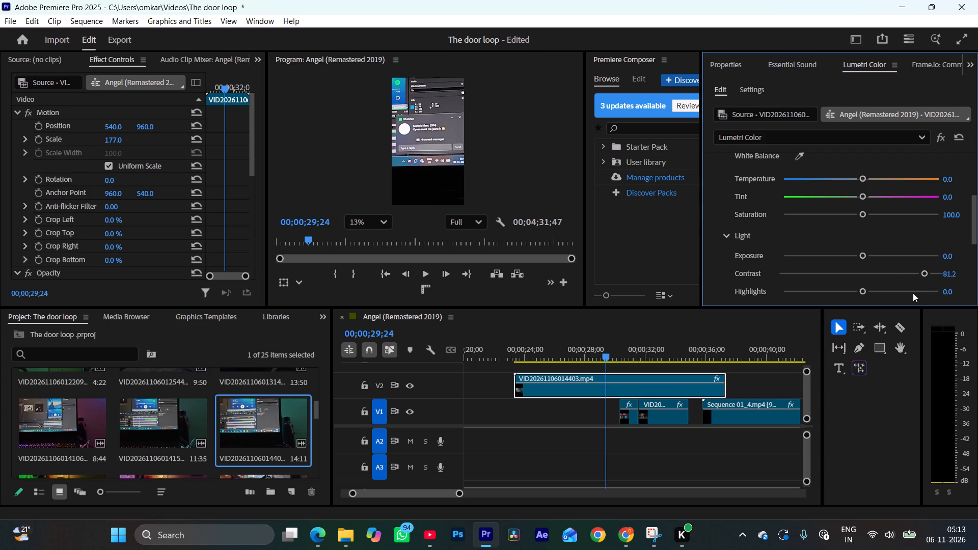
pyautogui.moveTo(916, 273); pyautogui.dragTo(803, 283)
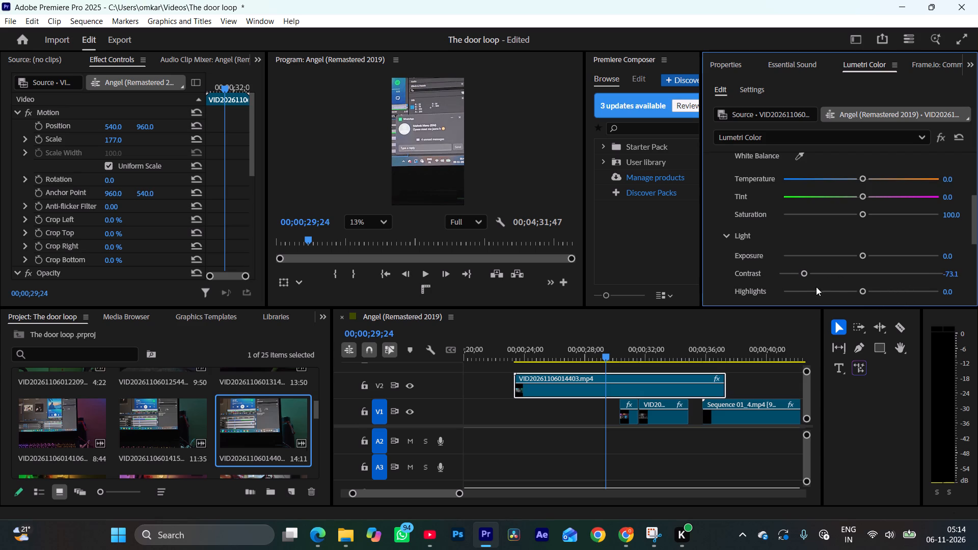
pyautogui.moveTo(805, 276); pyautogui.dragTo(857, 276)
pyautogui.scroll(-3, 804, 268)
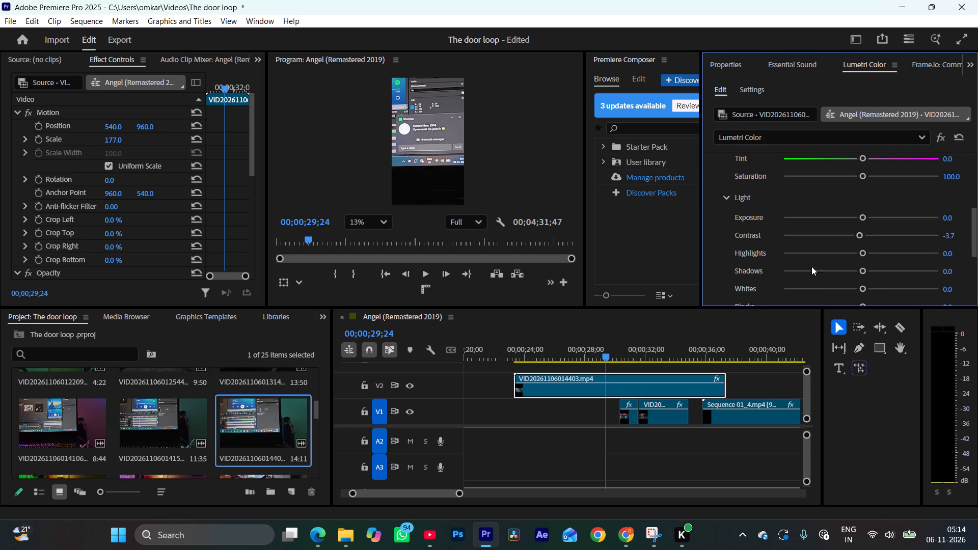
pyautogui.moveTo(866, 254); pyautogui.dragTo(824, 269)
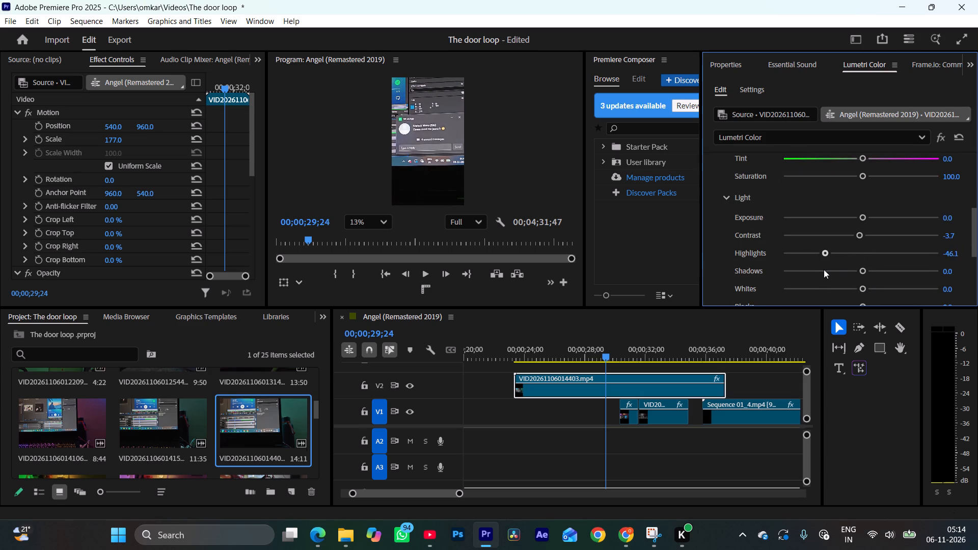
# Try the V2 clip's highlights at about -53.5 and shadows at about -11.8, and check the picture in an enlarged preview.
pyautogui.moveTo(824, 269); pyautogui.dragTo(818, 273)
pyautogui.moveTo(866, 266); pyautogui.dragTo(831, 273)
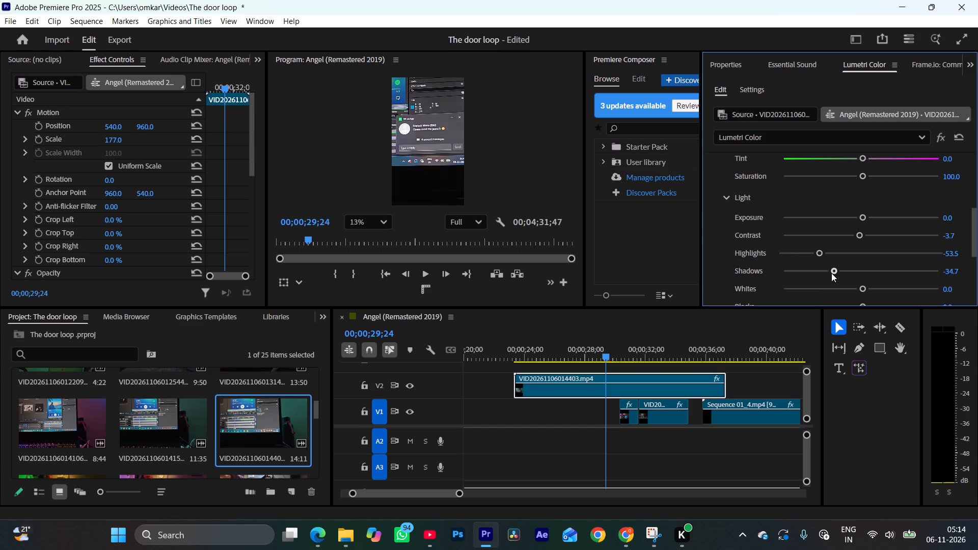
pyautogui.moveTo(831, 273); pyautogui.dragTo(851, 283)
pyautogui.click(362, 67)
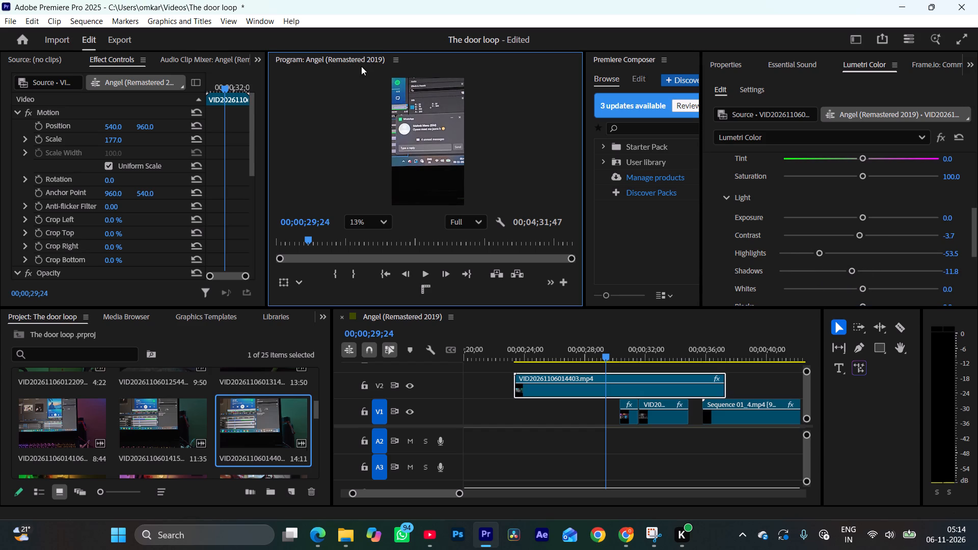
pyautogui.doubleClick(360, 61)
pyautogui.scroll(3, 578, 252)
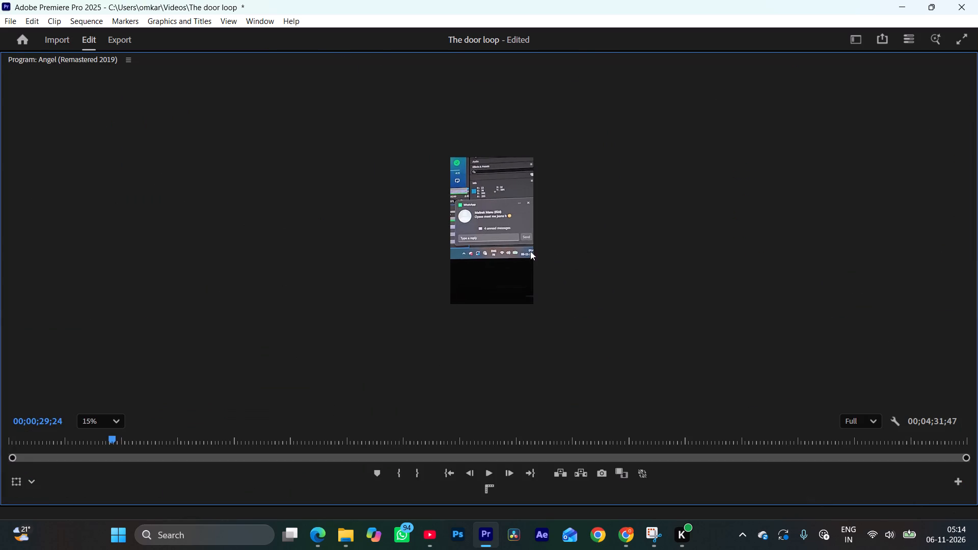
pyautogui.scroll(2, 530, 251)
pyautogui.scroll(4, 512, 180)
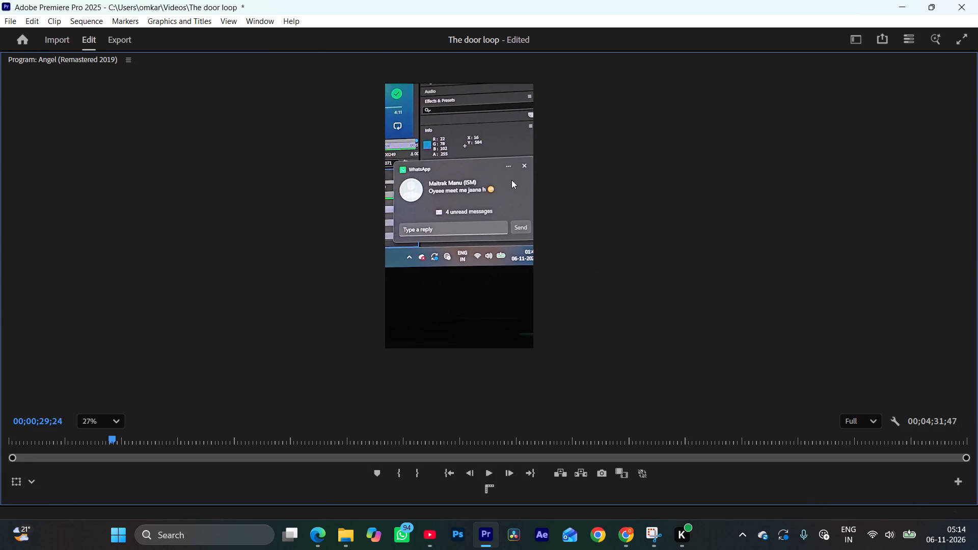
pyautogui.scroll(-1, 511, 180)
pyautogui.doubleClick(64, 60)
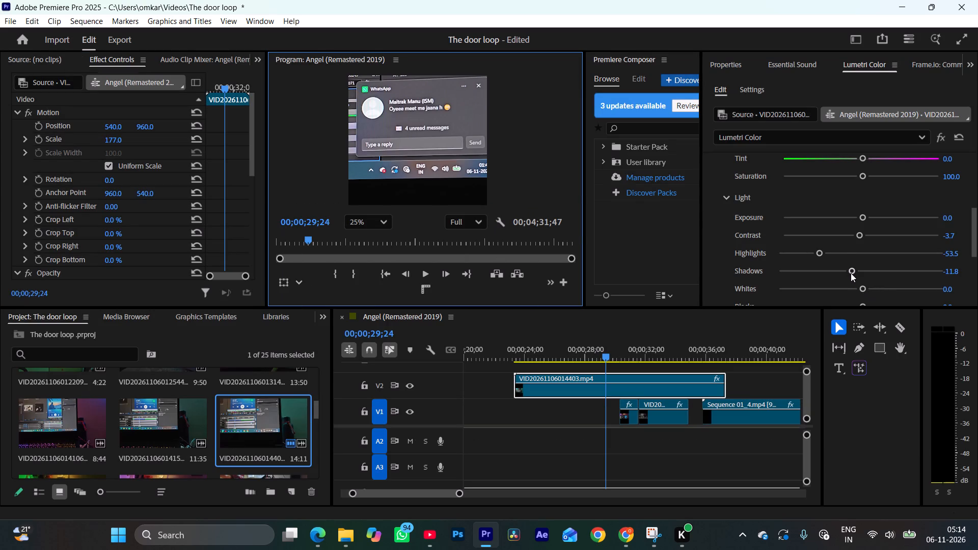
# Set the V2 clip's highlights to about -49.4 and shadows to about -38.0, trying -60.8 and -69.8 first.
pyautogui.moveTo(851, 273); pyautogui.dragTo(809, 284)
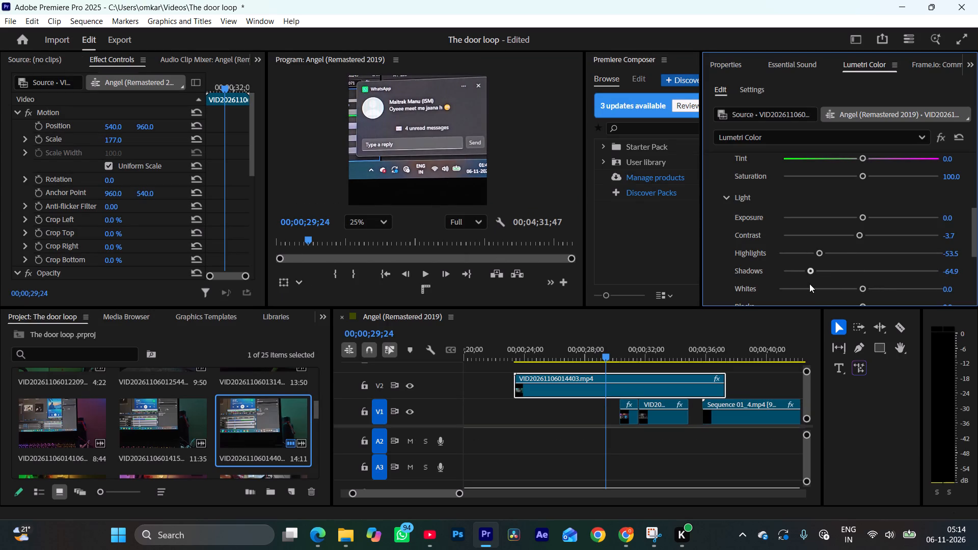
pyautogui.moveTo(809, 284); pyautogui.dragTo(802, 296)
pyautogui.moveTo(802, 296); pyautogui.dragTo(805, 296)
pyautogui.moveTo(817, 253); pyautogui.dragTo(808, 254)
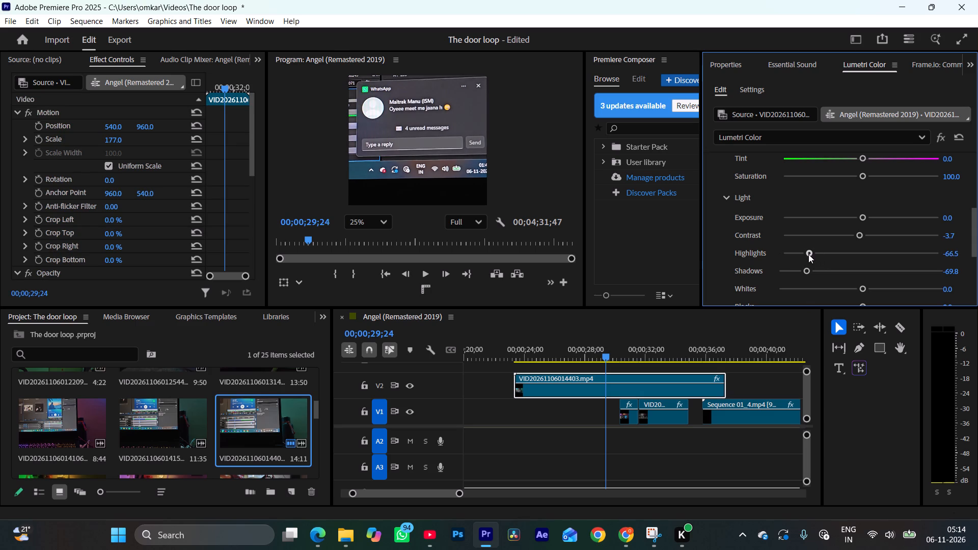
pyautogui.moveTo(808, 254); pyautogui.dragTo(812, 254)
pyautogui.scroll(-6, 438, 148)
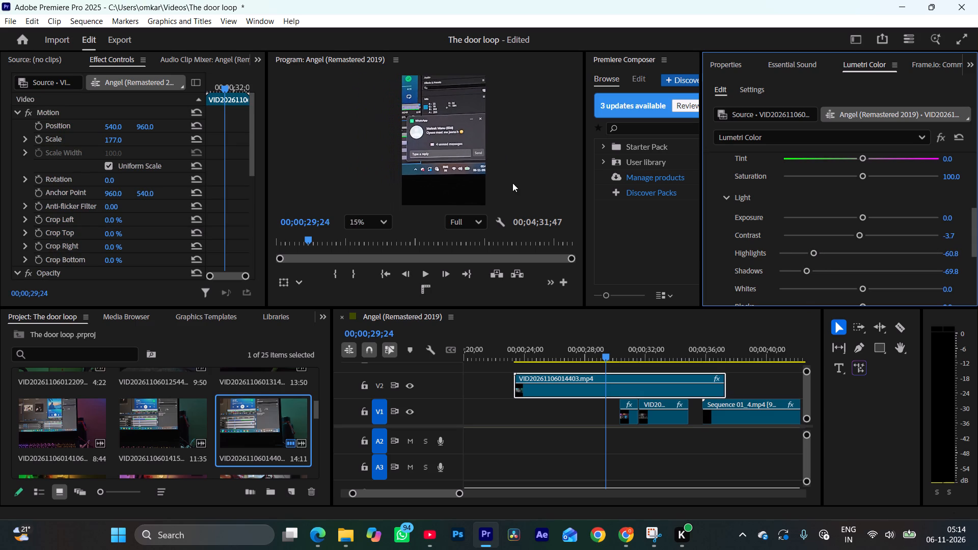
pyautogui.moveTo(815, 251); pyautogui.dragTo(821, 251)
pyautogui.moveTo(808, 268); pyautogui.dragTo(826, 269)
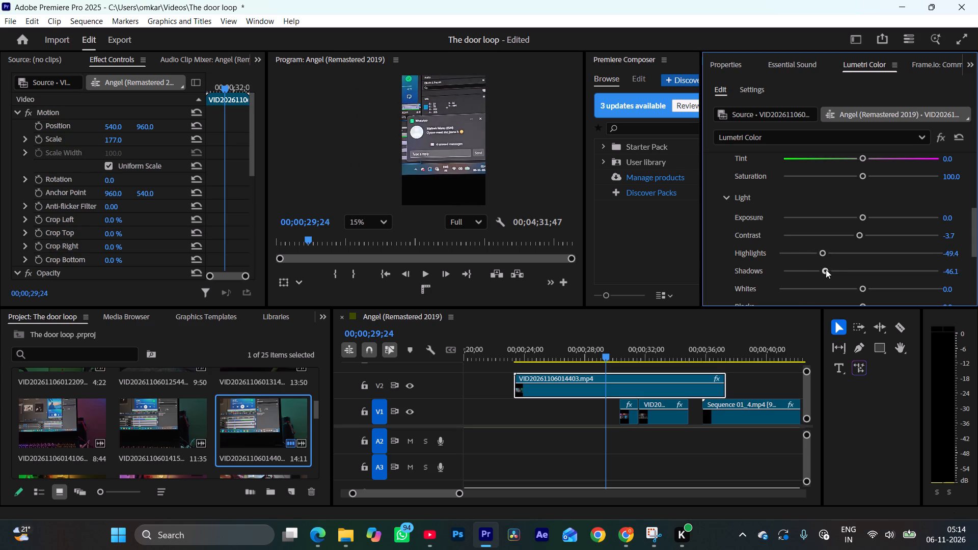
pyautogui.moveTo(826, 269); pyautogui.dragTo(830, 273)
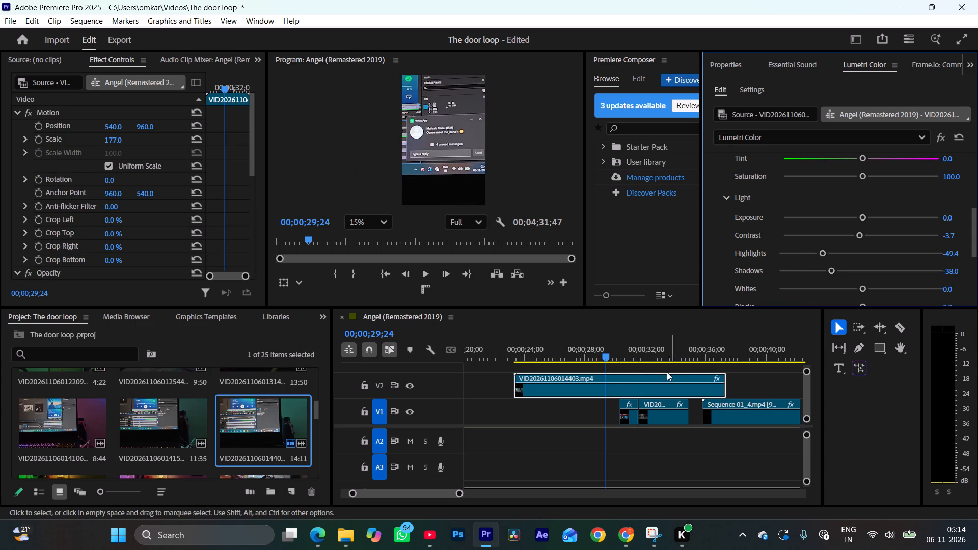
# Reduce the V2 clip's scale to 104.
pyautogui.scroll(-3, 482, 170)
pyautogui.scroll(2, 482, 170)
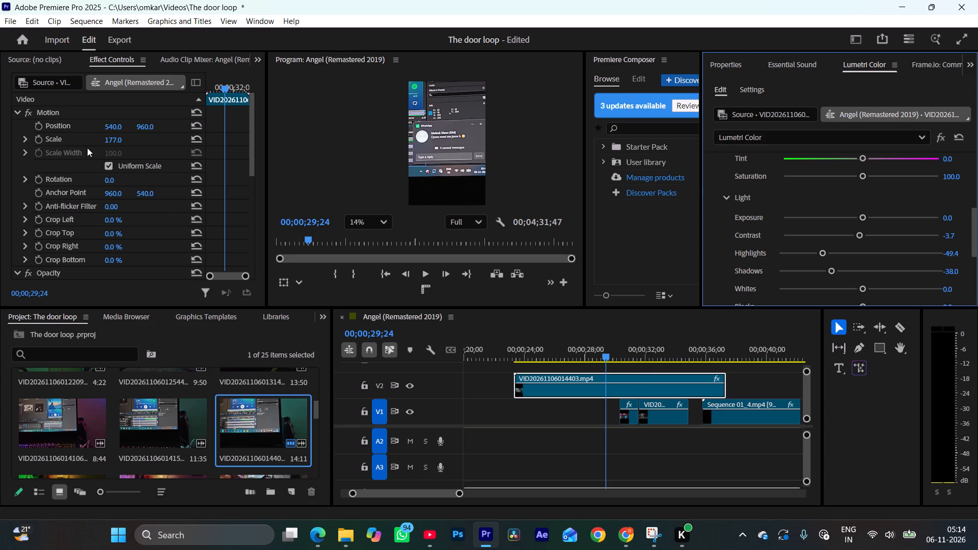
pyautogui.moveTo(123, 140); pyautogui.dragTo(85, 155)
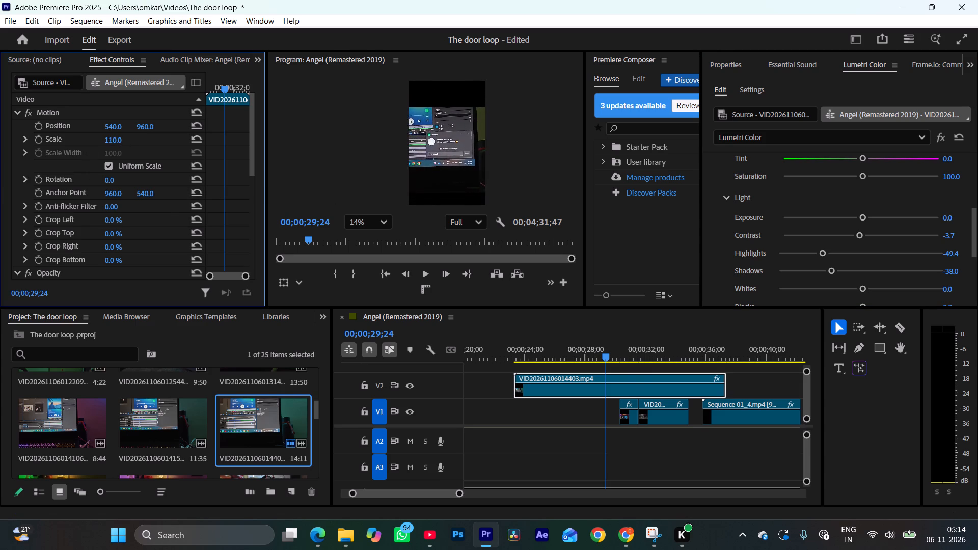
pyautogui.moveTo(85, 155); pyautogui.dragTo(80, 156)
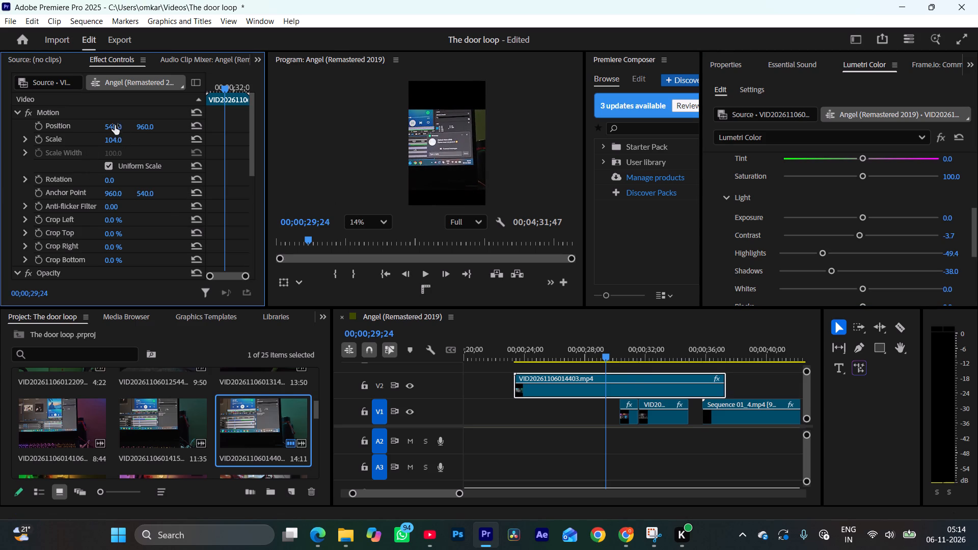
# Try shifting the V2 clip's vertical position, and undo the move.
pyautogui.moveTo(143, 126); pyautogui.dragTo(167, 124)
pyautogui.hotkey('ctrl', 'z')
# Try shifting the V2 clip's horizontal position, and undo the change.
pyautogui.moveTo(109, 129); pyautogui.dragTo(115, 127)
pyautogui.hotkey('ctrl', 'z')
# Maximize the Program monitor, set its zoom level to Fit, and restore the workspace layout.
pyautogui.tripleClick(337, 61)
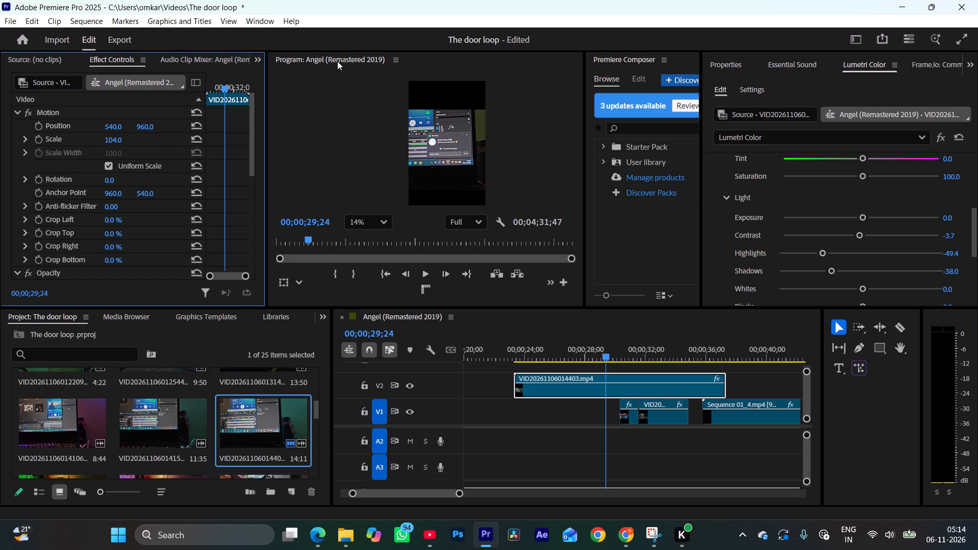
pyautogui.doubleClick(337, 61)
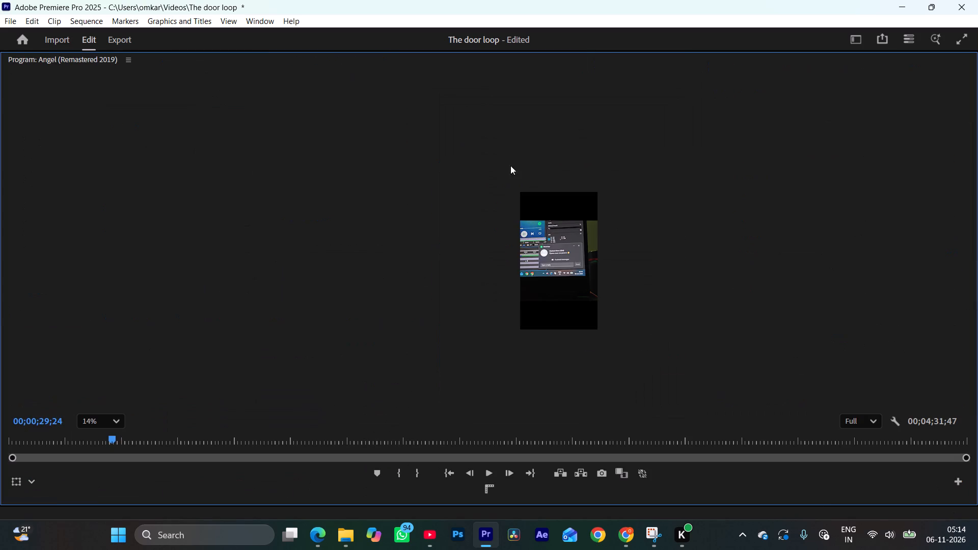
pyautogui.click(111, 419)
pyautogui.click(98, 245)
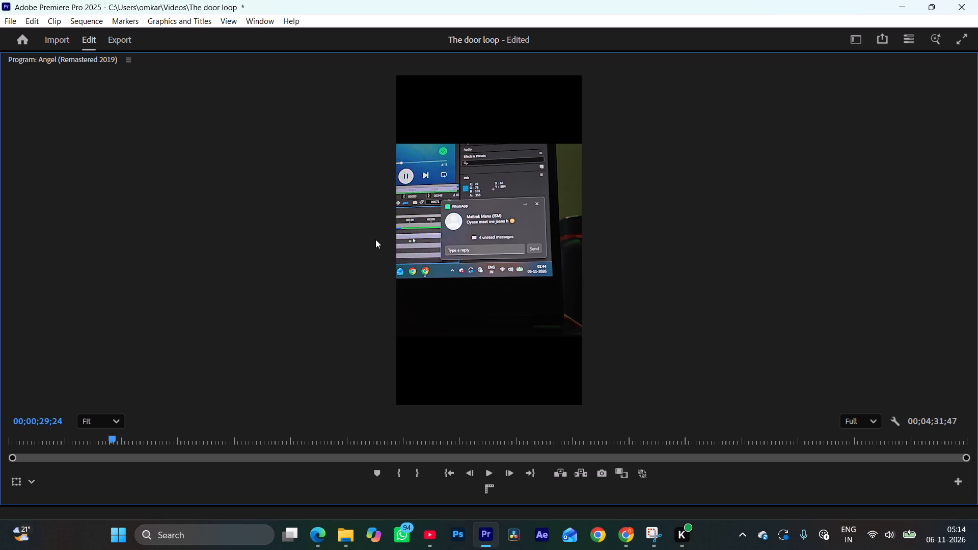
pyautogui.doubleClick(98, 60)
# Scale the V2 clip up to 125.
pyautogui.moveTo(110, 142); pyautogui.dragTo(111, 140)
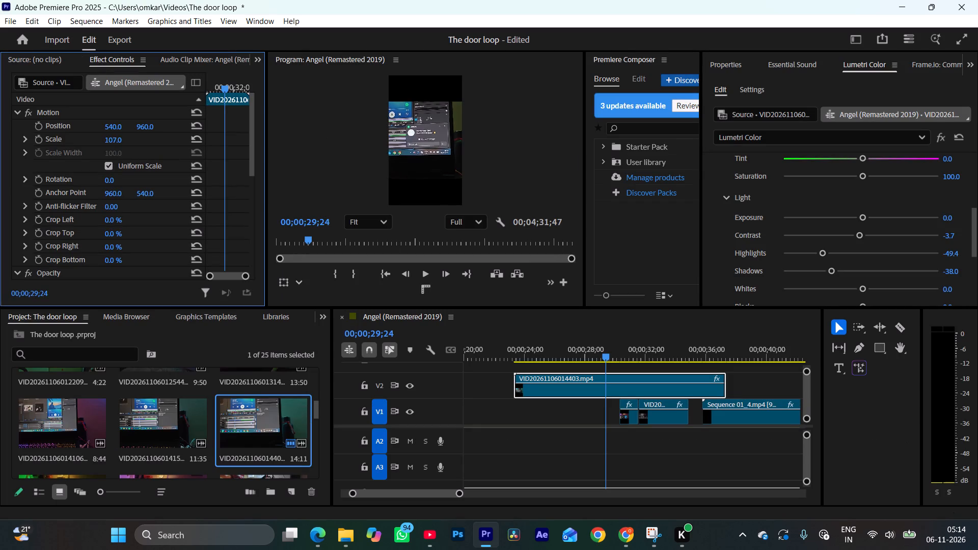
pyautogui.moveTo(111, 140); pyautogui.dragTo(114, 139)
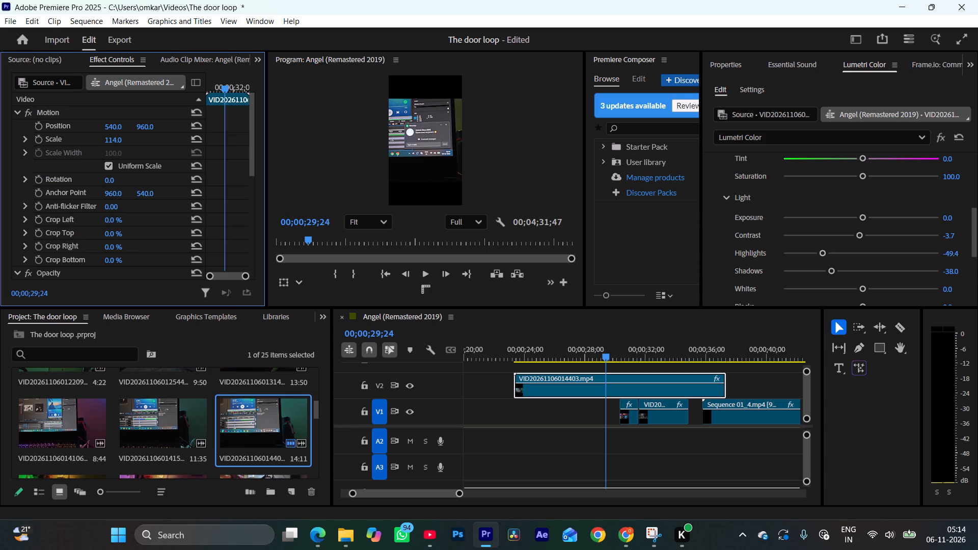
pyautogui.moveTo(114, 139); pyautogui.dragTo(119, 137)
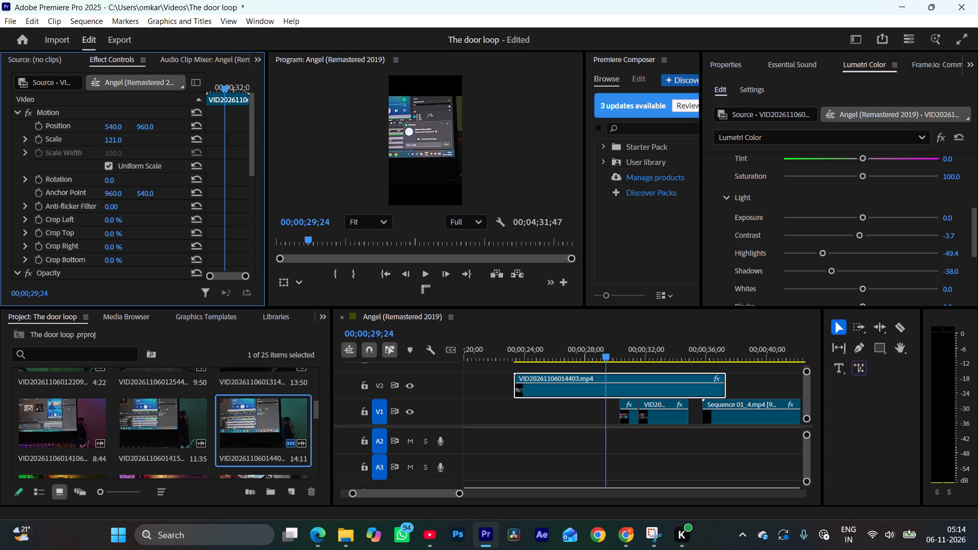
pyautogui.moveTo(119, 137); pyautogui.dragTo(121, 136)
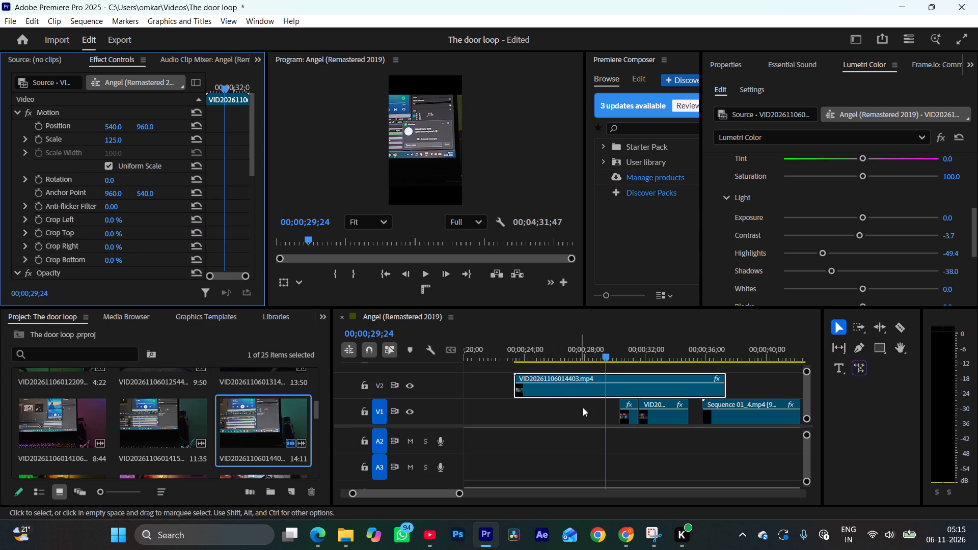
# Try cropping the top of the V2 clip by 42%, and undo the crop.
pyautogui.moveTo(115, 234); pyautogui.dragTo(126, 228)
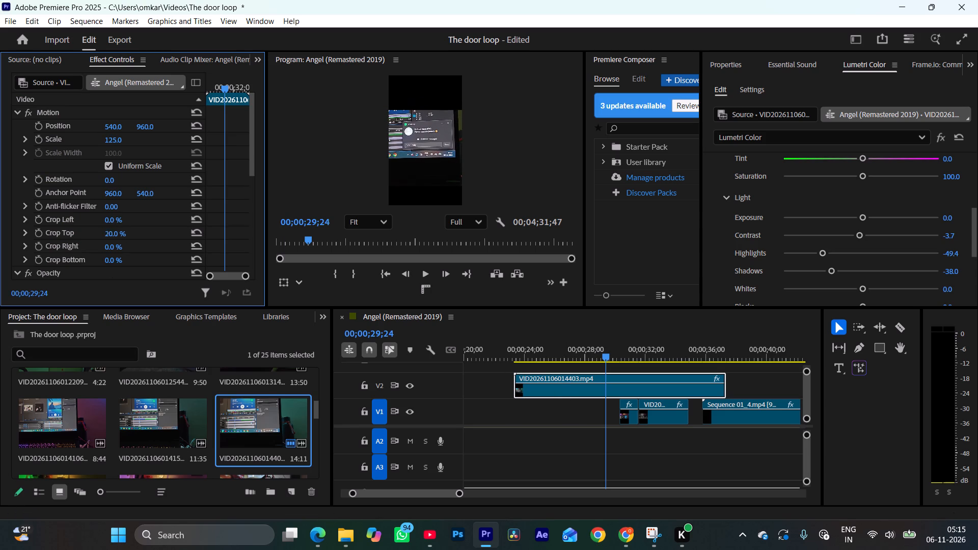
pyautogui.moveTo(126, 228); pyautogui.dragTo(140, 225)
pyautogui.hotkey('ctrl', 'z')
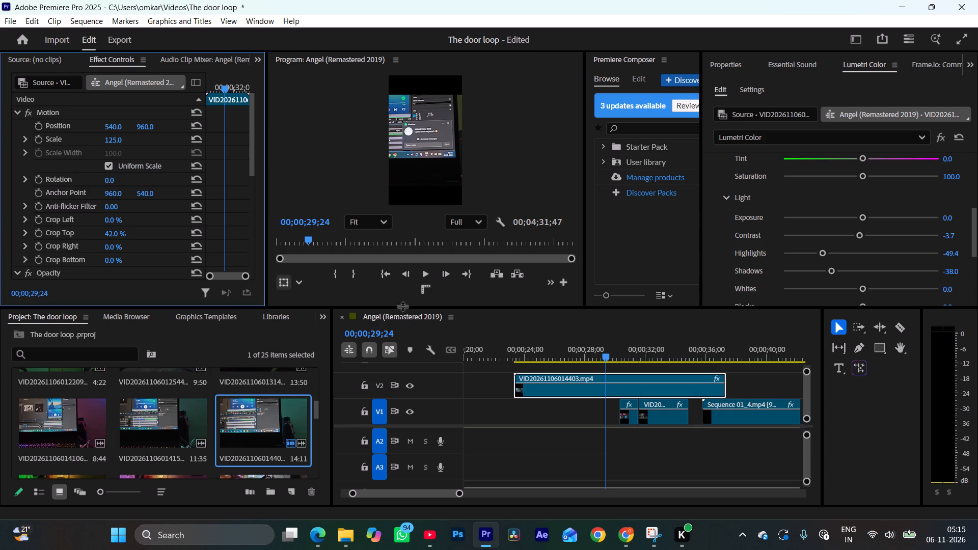
# With the playhead at 00;00;30;55, crop the top of the V2 clip by 26%, trying 27% along the way.
pyautogui.moveTo(607, 356); pyautogui.dragTo(631, 356)
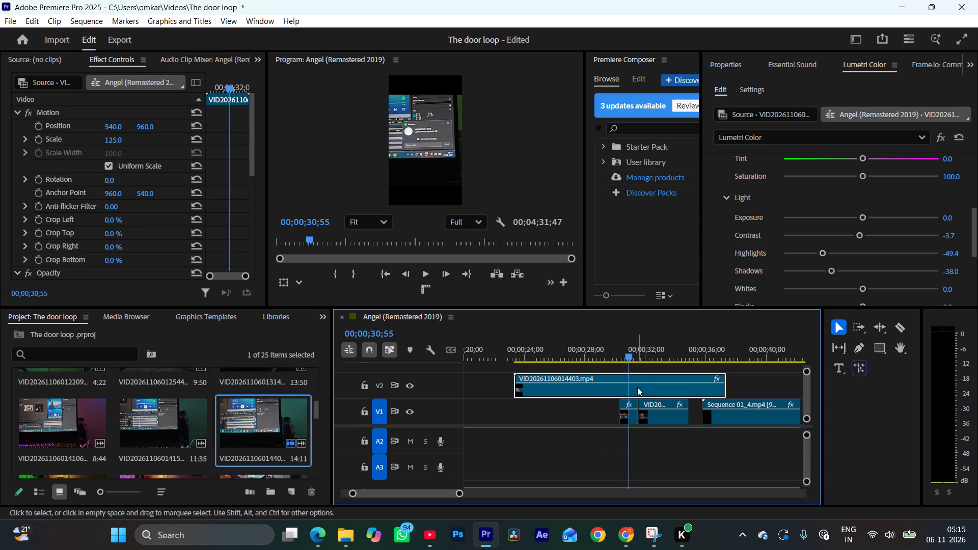
pyautogui.moveTo(112, 232); pyautogui.dragTo(117, 230)
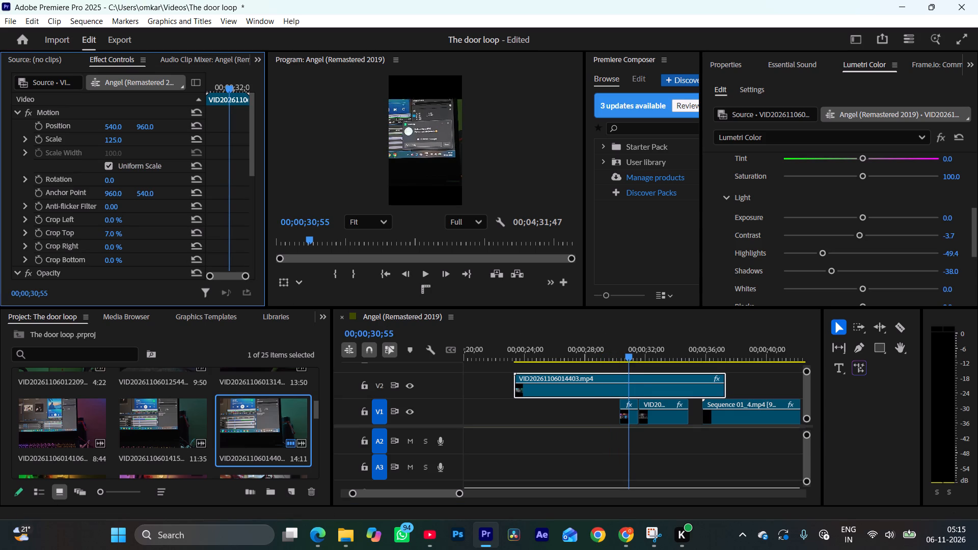
pyautogui.moveTo(117, 230); pyautogui.dragTo(132, 236)
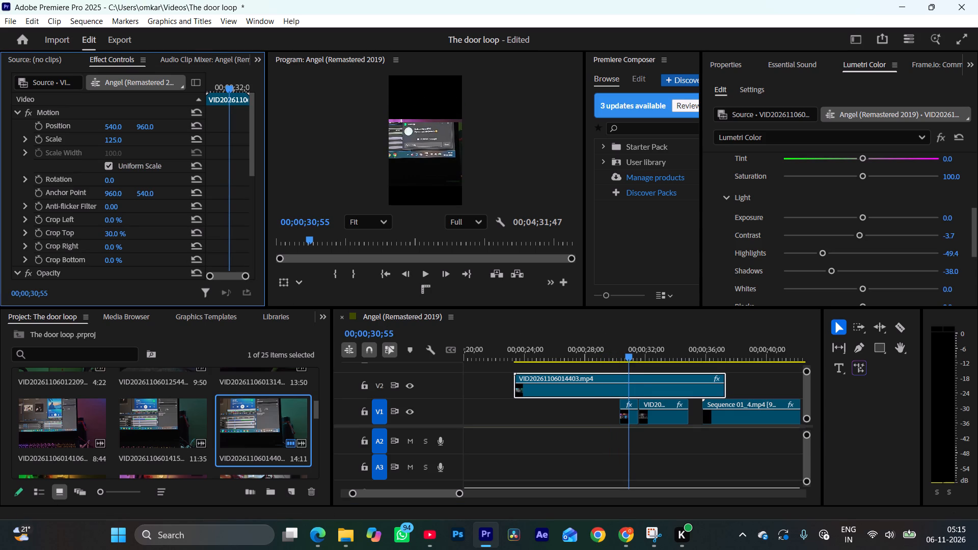
pyautogui.moveTo(132, 236); pyautogui.dragTo(129, 236)
pyautogui.click(113, 235)
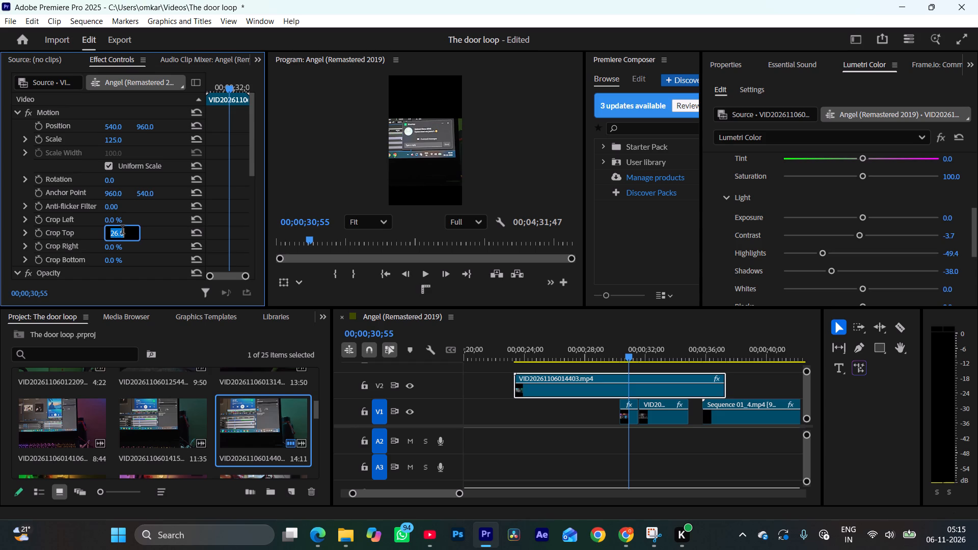
pyautogui.write('27')
pyautogui.press('Return')
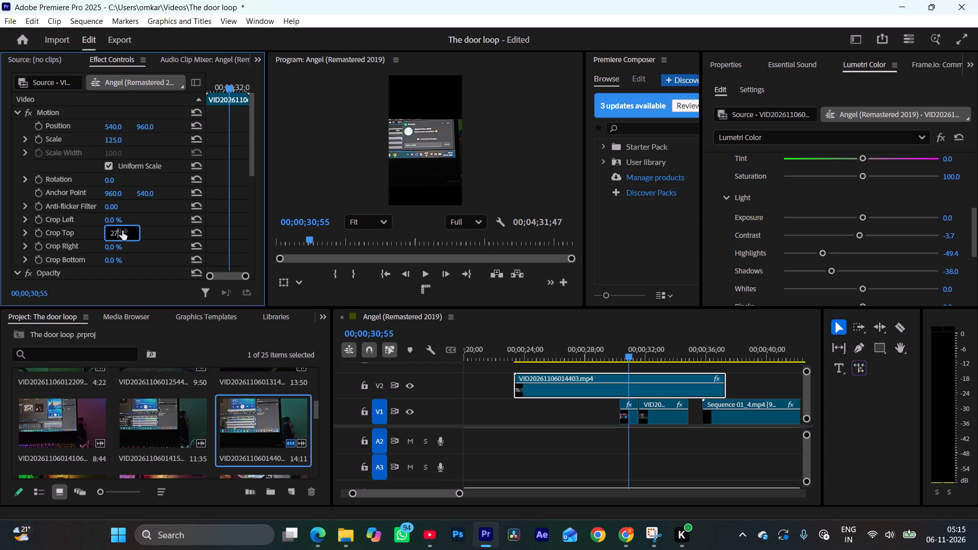
pyautogui.click(122, 231)
pyautogui.write('26')
pyautogui.press('Return')
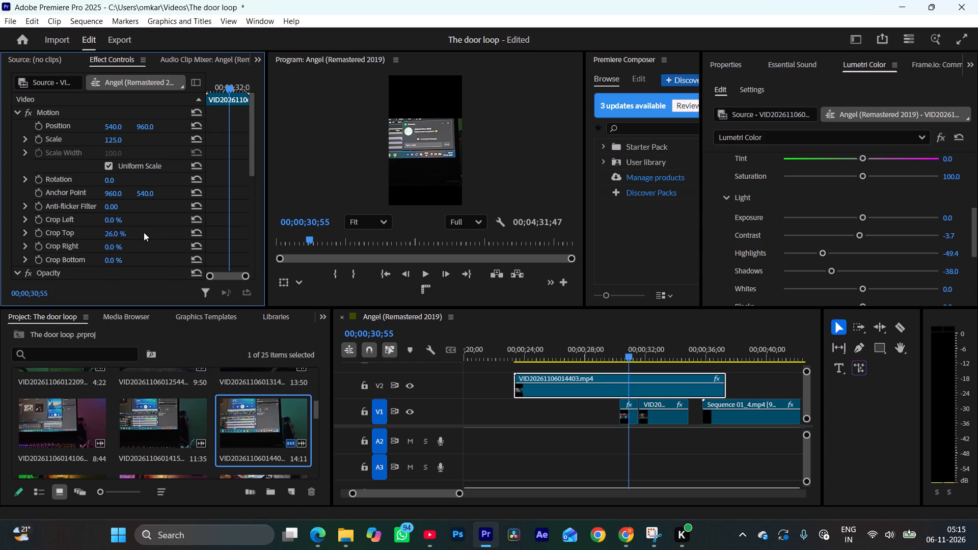
# Crop the bottom of the V2 clip by 25%, trying 38% and 30% first.
pyautogui.moveTo(111, 260); pyautogui.dragTo(133, 253)
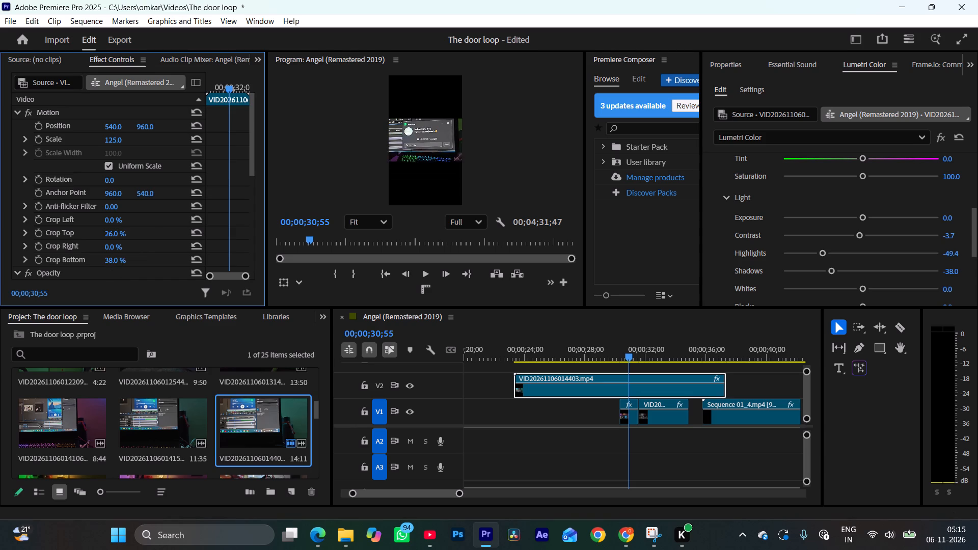
pyautogui.moveTo(133, 253); pyautogui.dragTo(128, 255)
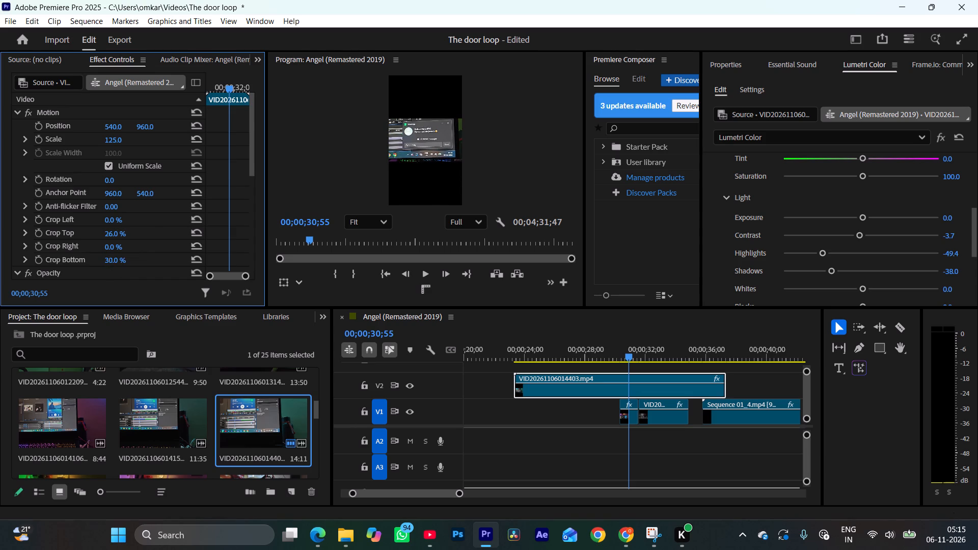
pyautogui.moveTo(128, 255); pyautogui.dragTo(125, 255)
pyautogui.click(121, 262)
pyautogui.write('25')
pyautogui.press('Return')
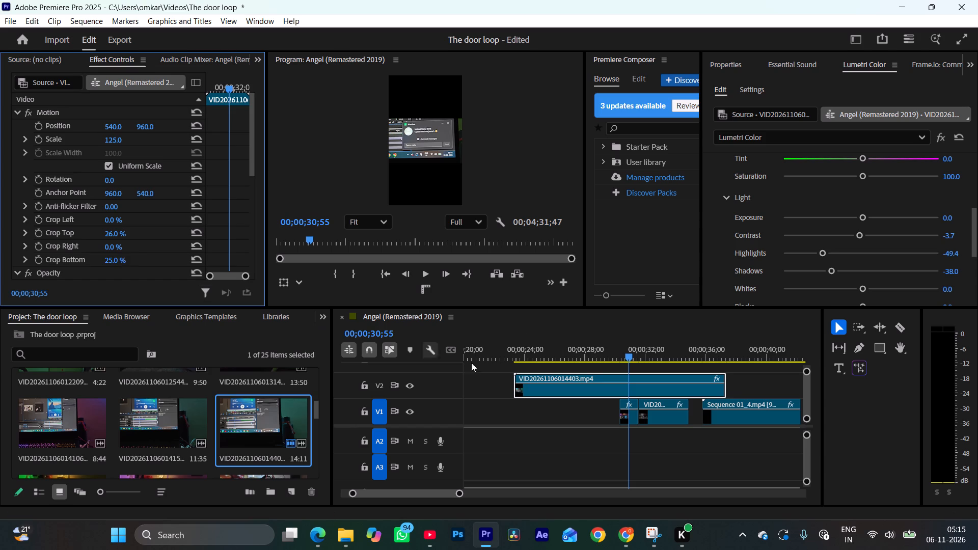
# Play through the V2 clip and trim it to the message notification, starting near 00;00;29 and ending where the first V1 clip begins.
pyautogui.moveTo(618, 354); pyautogui.dragTo(534, 363)
pyautogui.press('space')
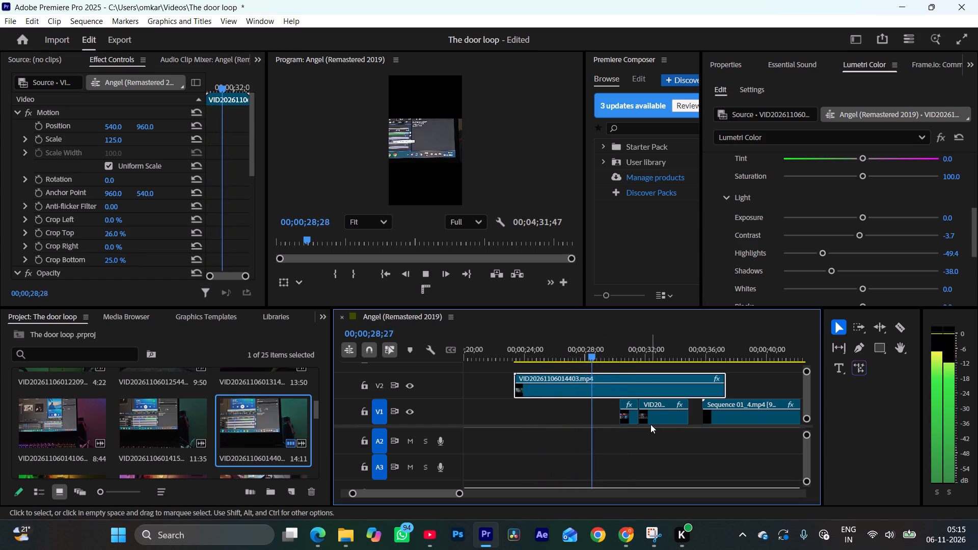
pyautogui.press('space')
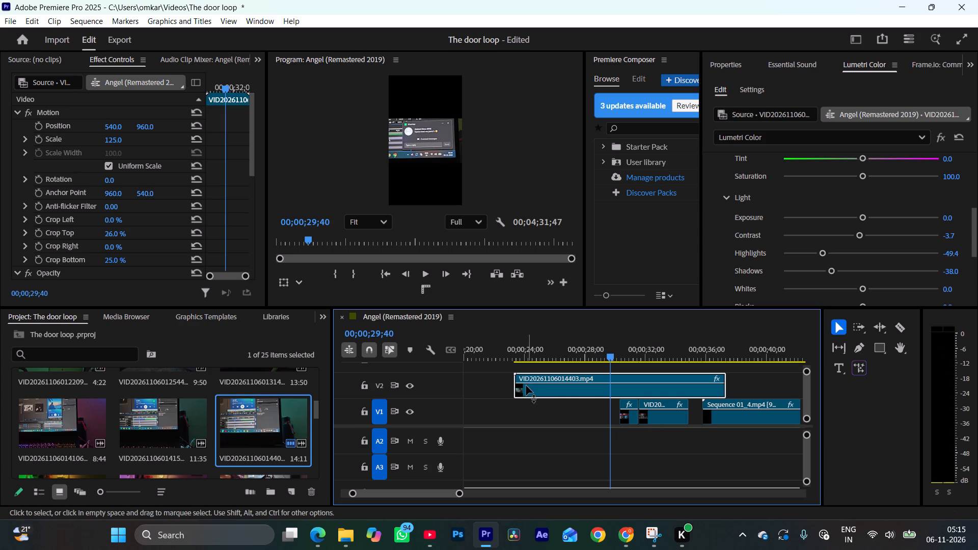
pyautogui.moveTo(514, 390); pyautogui.dragTo(600, 396)
pyautogui.moveTo(724, 388); pyautogui.dragTo(640, 395)
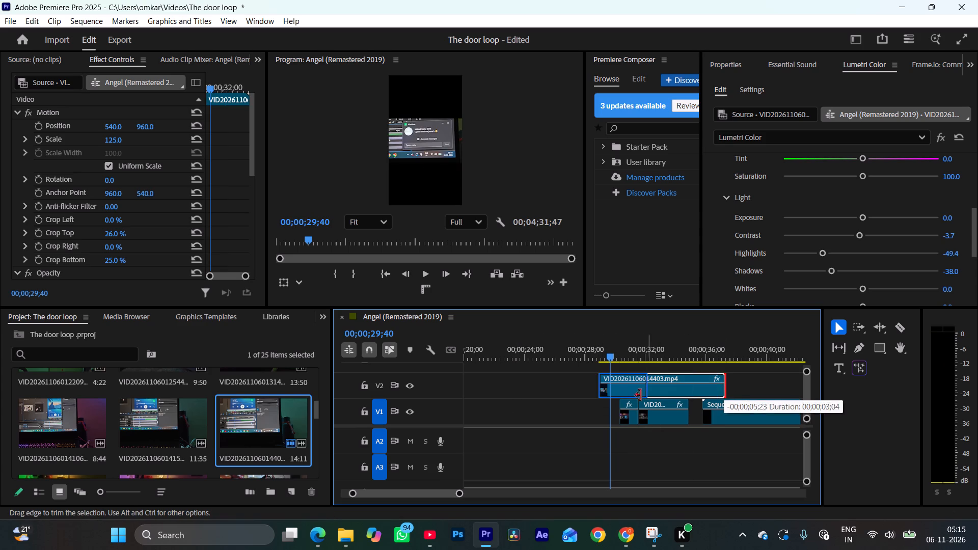
pyautogui.moveTo(640, 395); pyautogui.dragTo(620, 401)
# Play back the trimmed V2 clip and extend its start about half a second earlier.
pyautogui.moveTo(605, 353); pyautogui.dragTo(596, 354)
pyautogui.press('space')
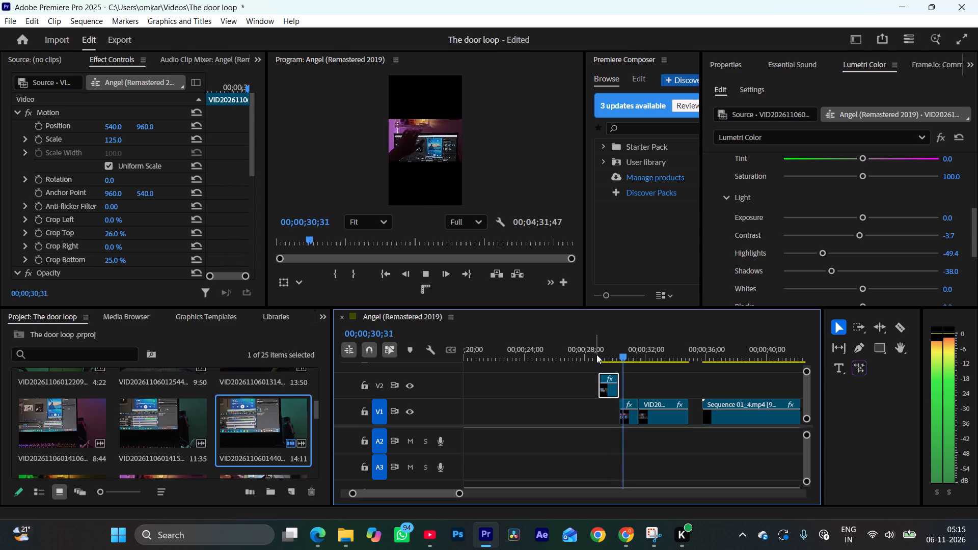
pyautogui.press('space')
pyautogui.moveTo(612, 358); pyautogui.dragTo(599, 352)
pyautogui.press('space')
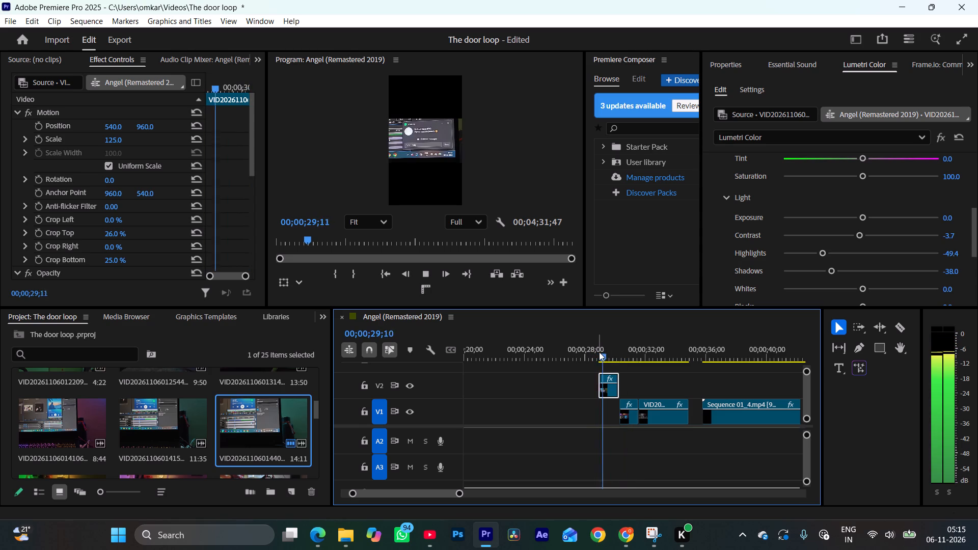
pyautogui.press('space')
pyautogui.moveTo(598, 392); pyautogui.dragTo(589, 391)
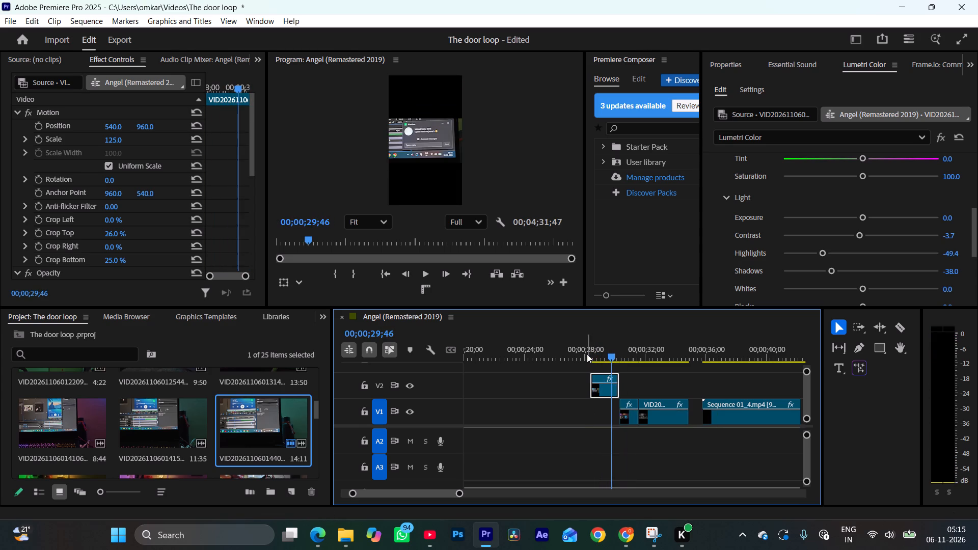
# Play back the V2 clip repeatedly from just before its start, continuing through the V1 clips into Sequence 01_4.mp4 to check the cuts.
pyautogui.click(577, 352)
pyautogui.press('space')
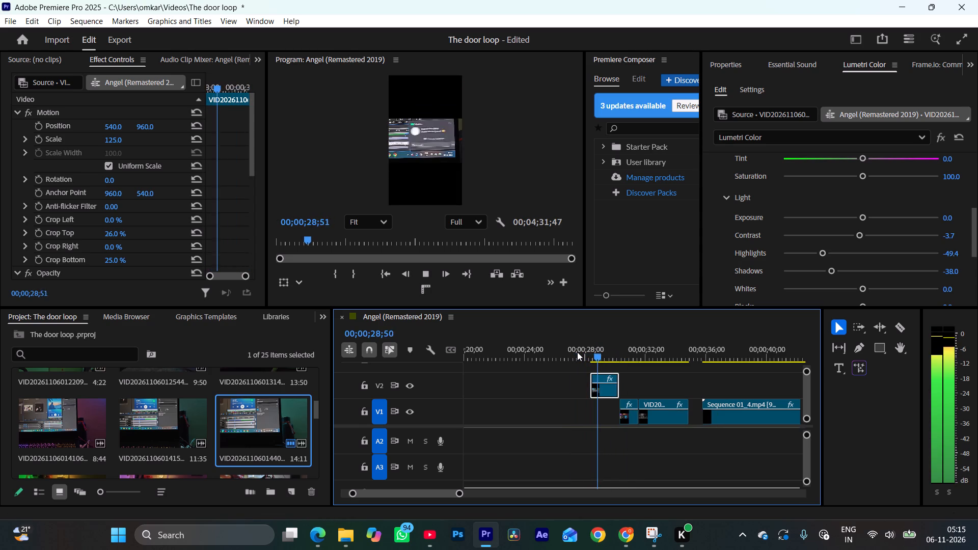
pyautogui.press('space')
pyautogui.click(577, 352)
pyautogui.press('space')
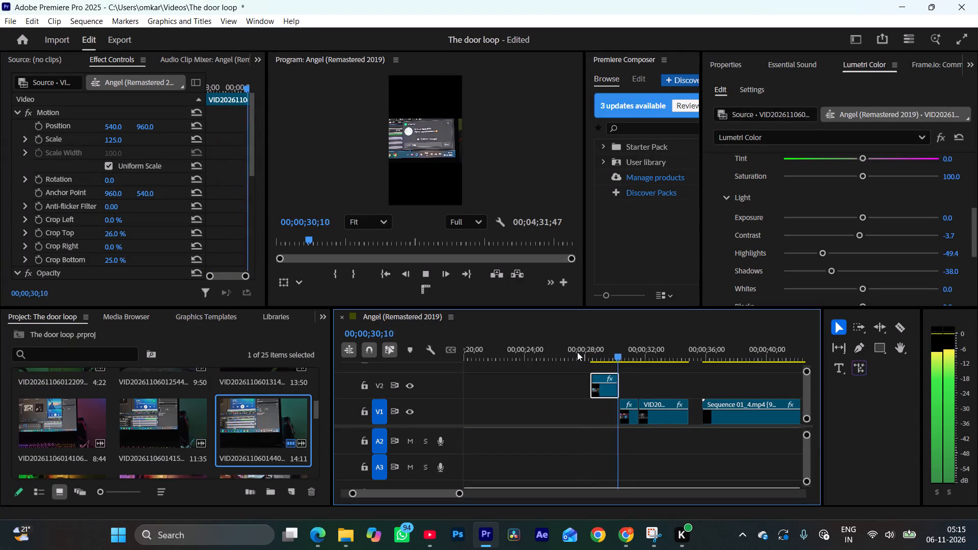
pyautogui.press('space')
pyautogui.click(604, 354)
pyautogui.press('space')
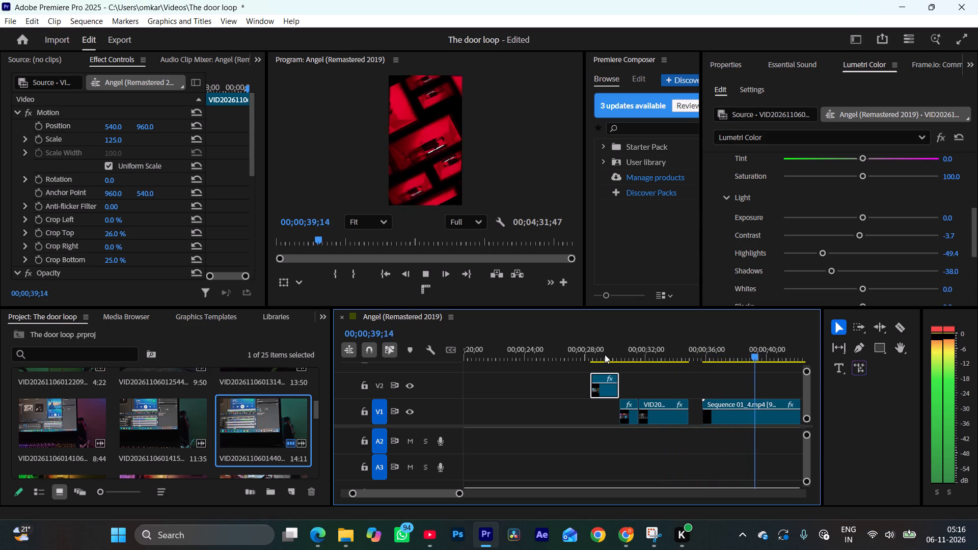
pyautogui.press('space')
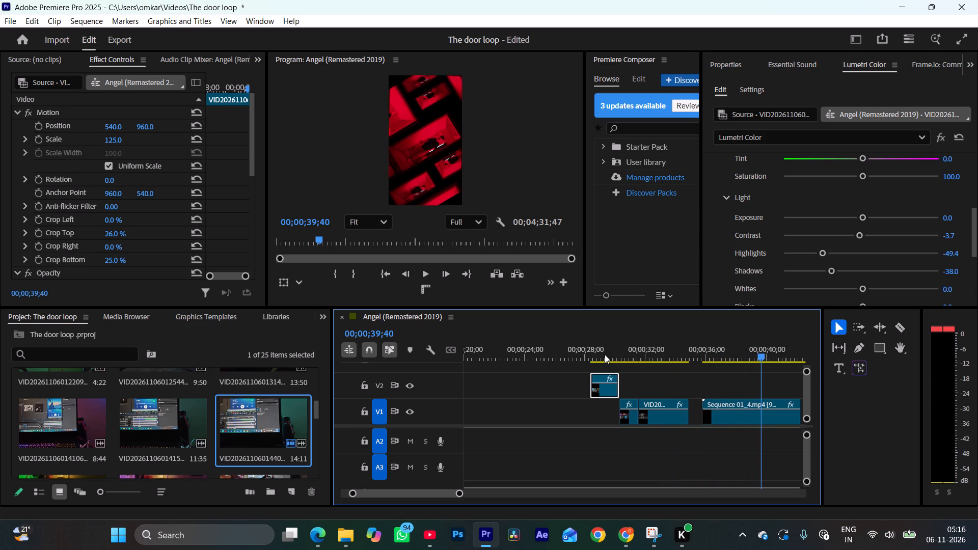
# Review the edit in an enlarged Program monitor from 00;00;29;42 past the end of Sequence 01_4.mp4, scrub back to 00;00;45;42, and restore the layout.
pyautogui.moveTo(613, 351); pyautogui.dragTo(612, 360)
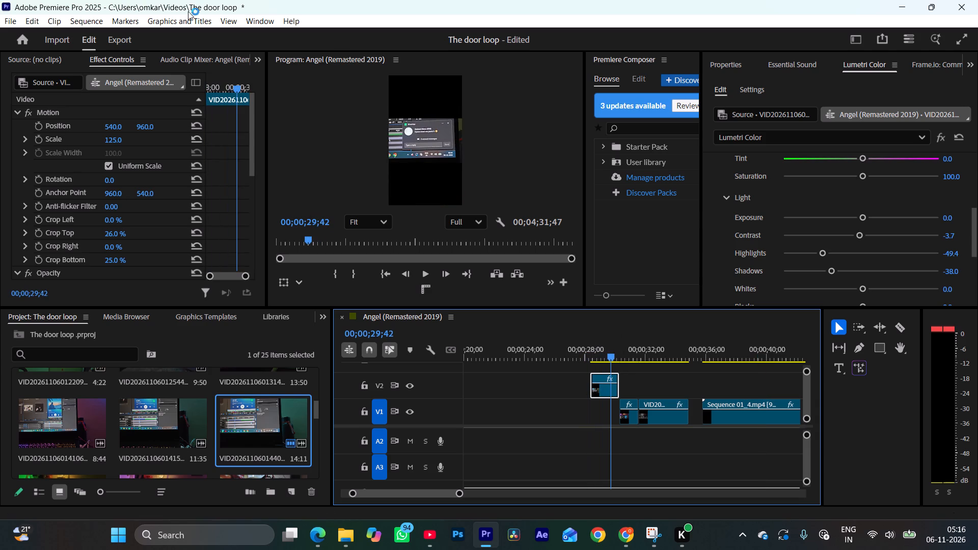
pyautogui.doubleClick(324, 60)
pyautogui.doubleClick(319, 56)
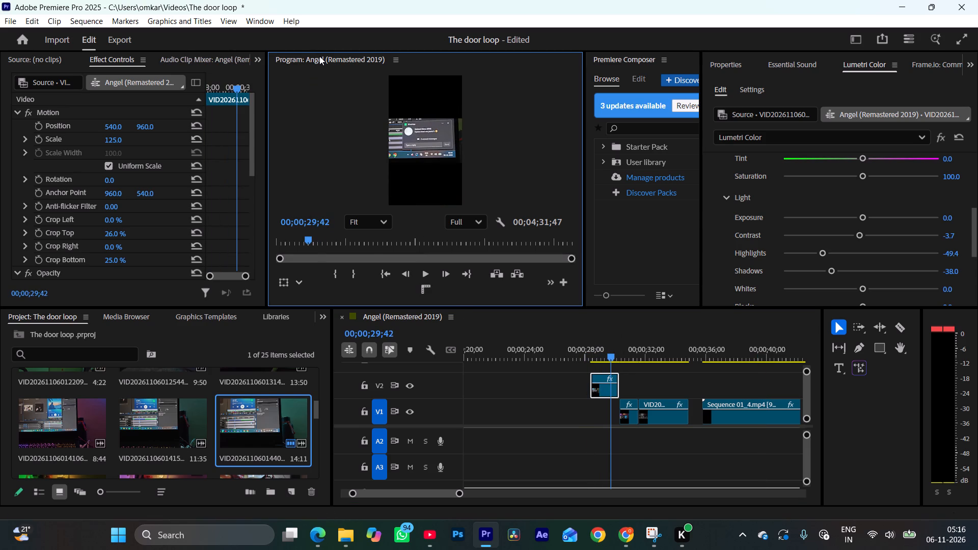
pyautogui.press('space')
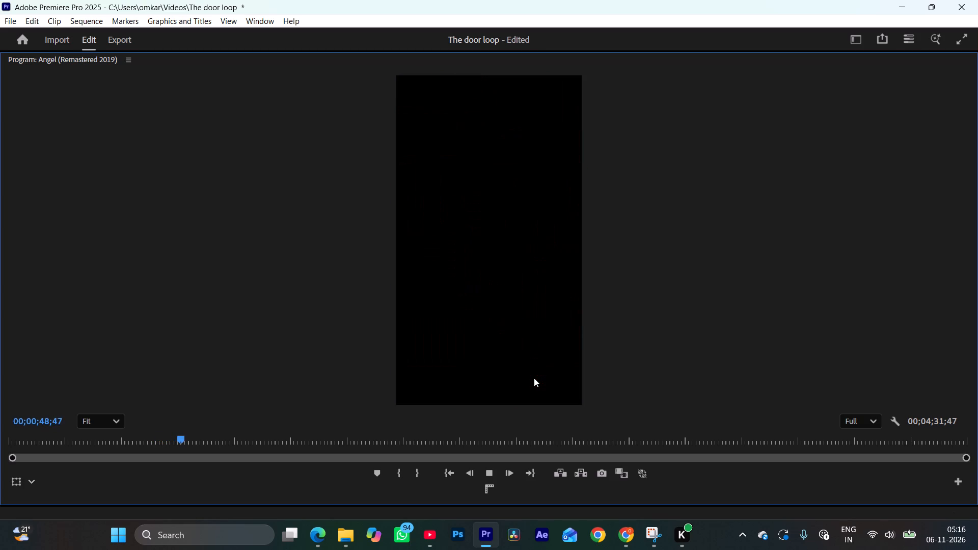
pyautogui.moveTo(181, 440); pyautogui.dragTo(171, 449)
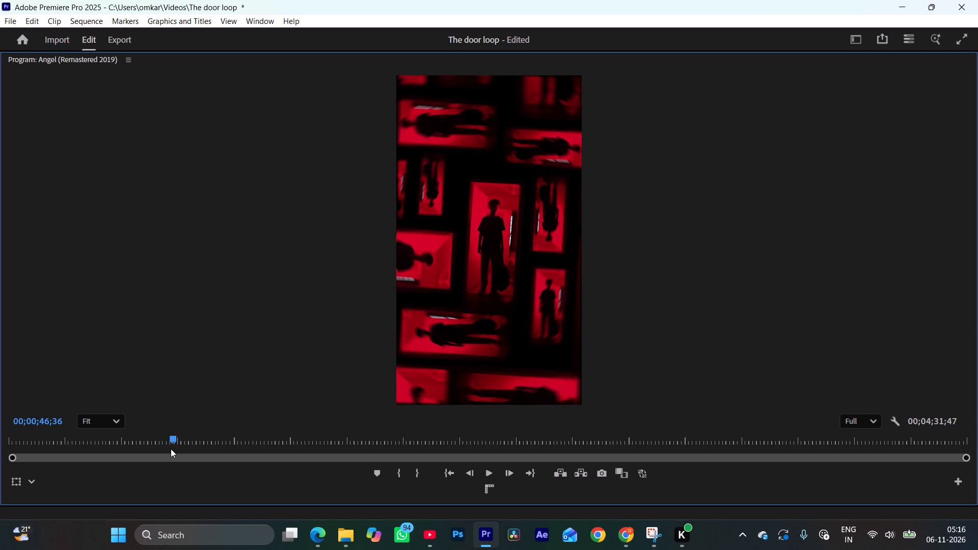
pyautogui.moveTo(171, 449); pyautogui.dragTo(167, 447)
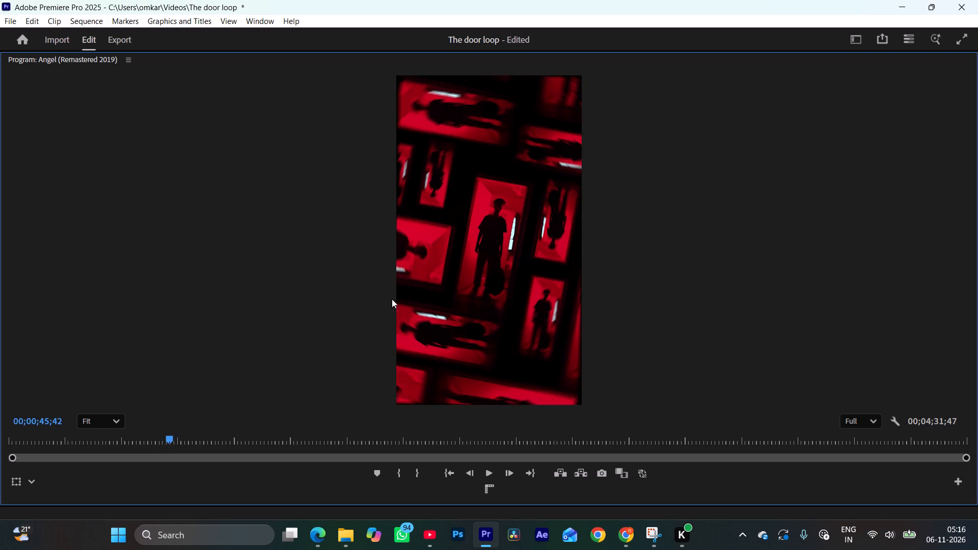
pyautogui.doubleClick(101, 62)
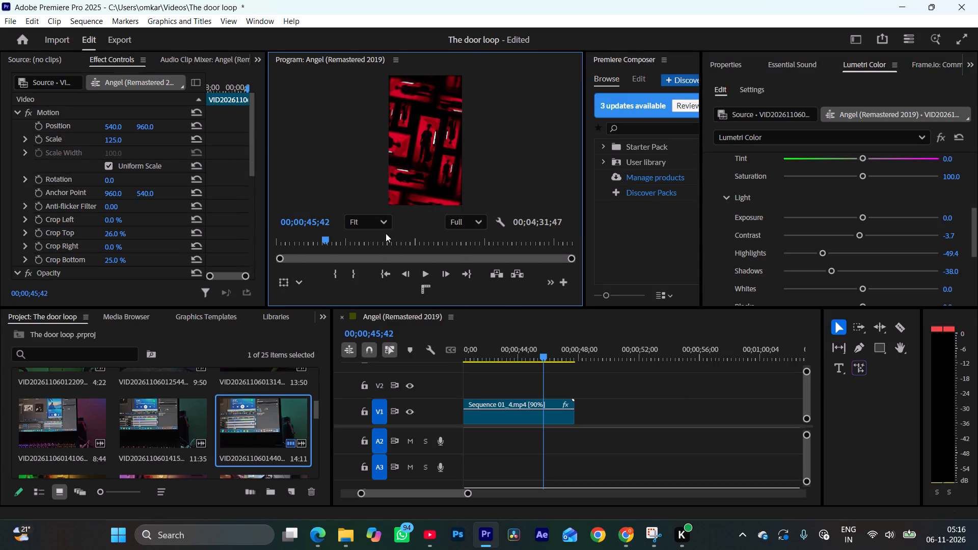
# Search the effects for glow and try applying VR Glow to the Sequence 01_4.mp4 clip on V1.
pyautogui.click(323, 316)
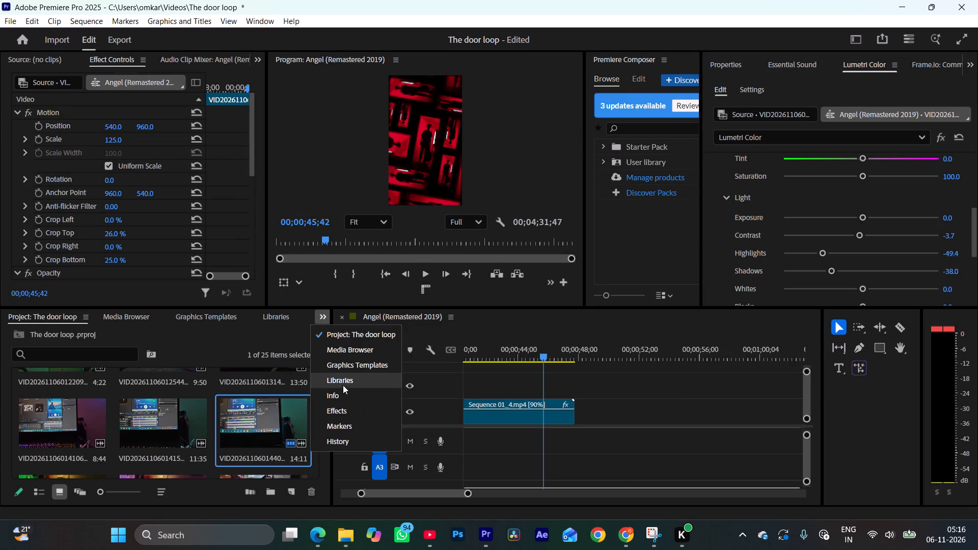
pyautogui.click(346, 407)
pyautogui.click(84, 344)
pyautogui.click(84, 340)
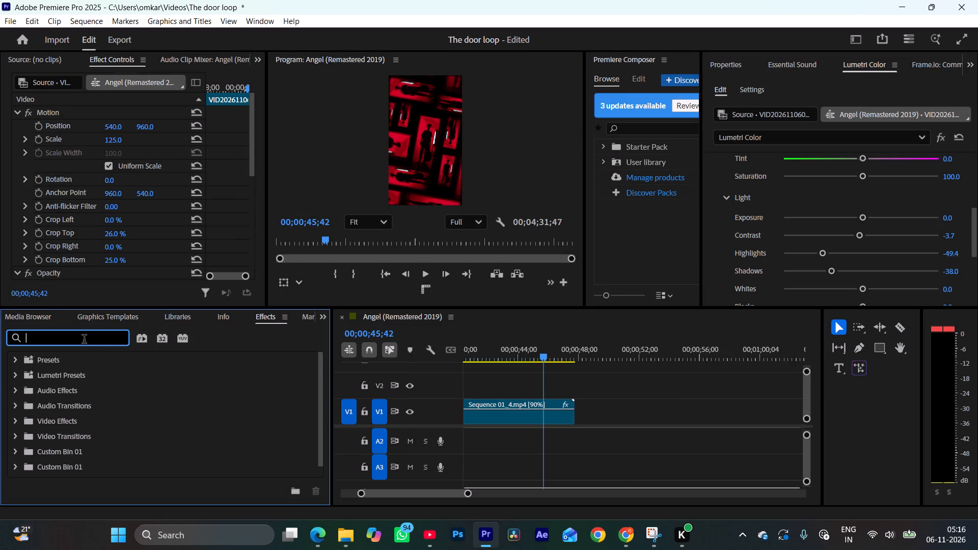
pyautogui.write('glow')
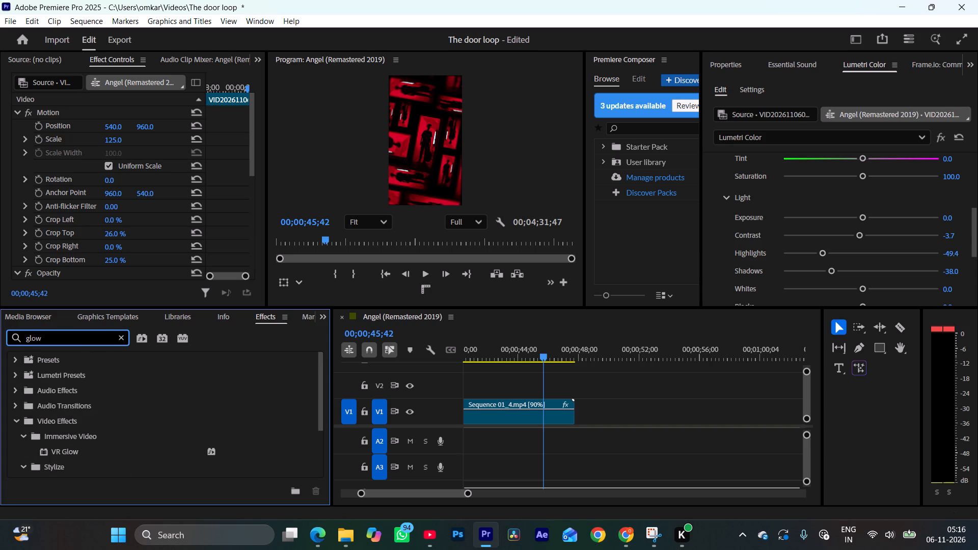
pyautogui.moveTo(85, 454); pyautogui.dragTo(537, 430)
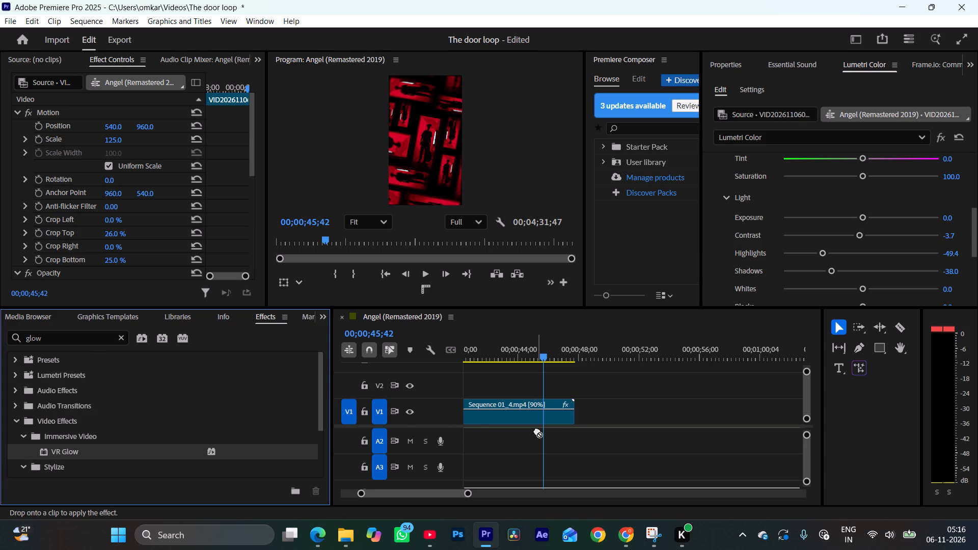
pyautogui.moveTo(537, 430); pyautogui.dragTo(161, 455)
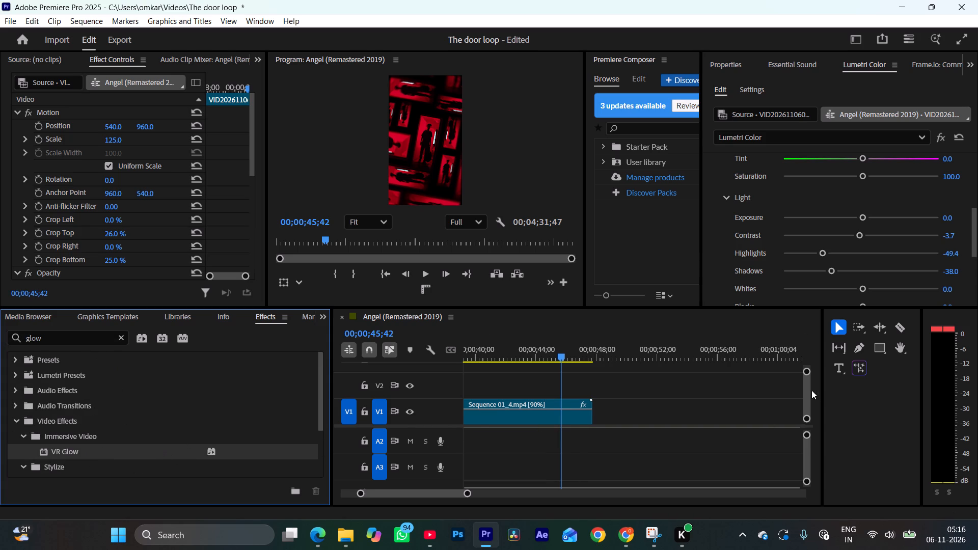
# Look over the sequence's video tracks and clips, and bring the music on A1 into view.
pyautogui.moveTo(809, 390); pyautogui.dragTo(806, 406)
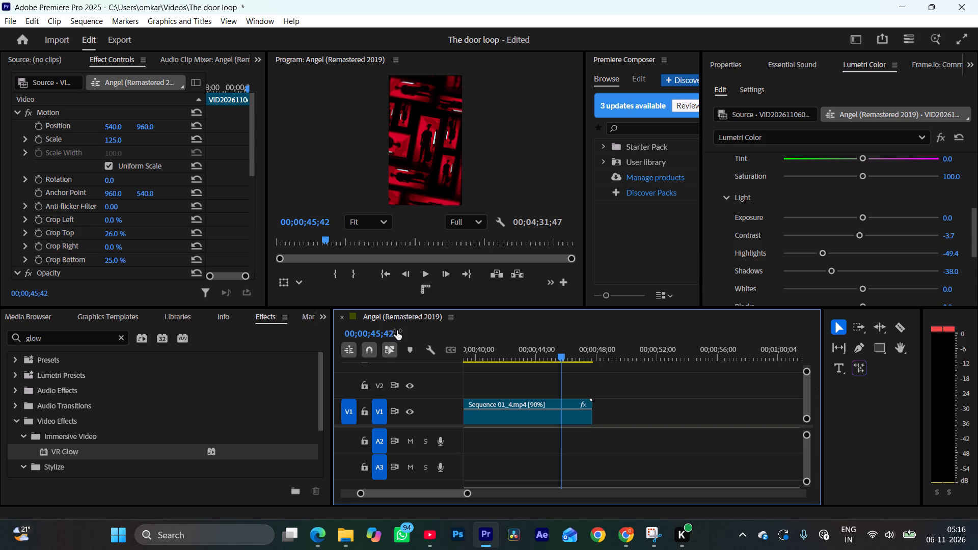
pyautogui.click(401, 318)
pyautogui.moveTo(806, 394); pyautogui.dragTo(808, 379)
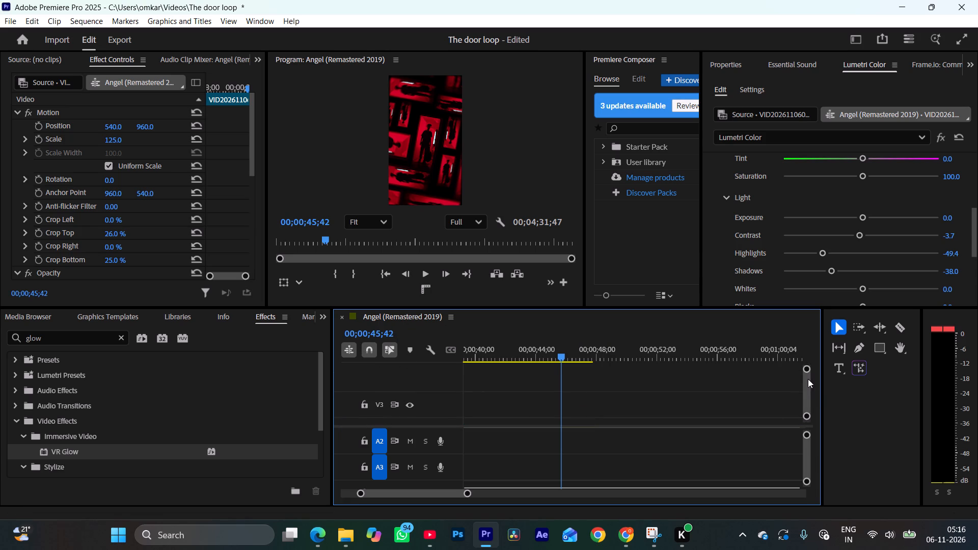
pyautogui.moveTo(808, 379); pyautogui.dragTo(806, 403)
pyautogui.click(530, 406)
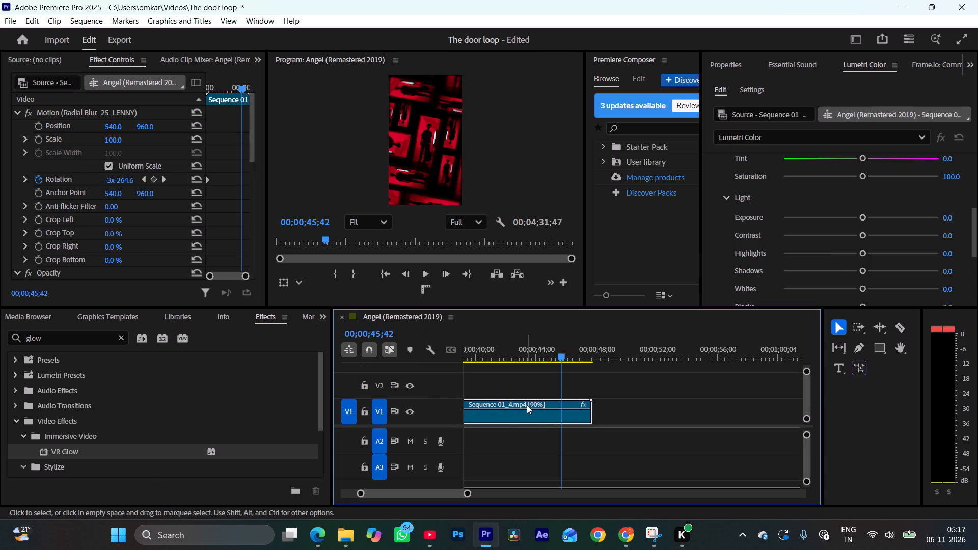
pyautogui.moveTo(548, 358); pyautogui.dragTo(614, 371)
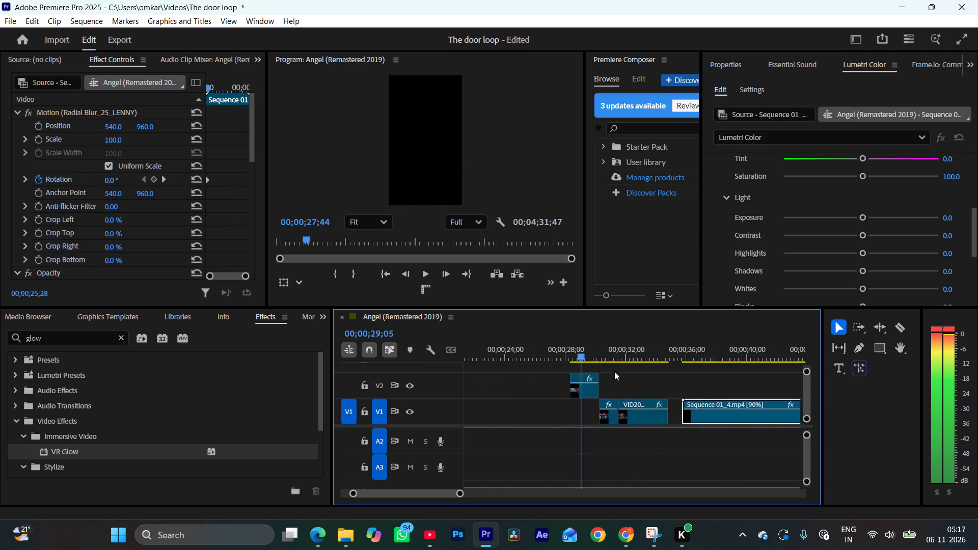
pyautogui.moveTo(614, 371); pyautogui.dragTo(749, 386)
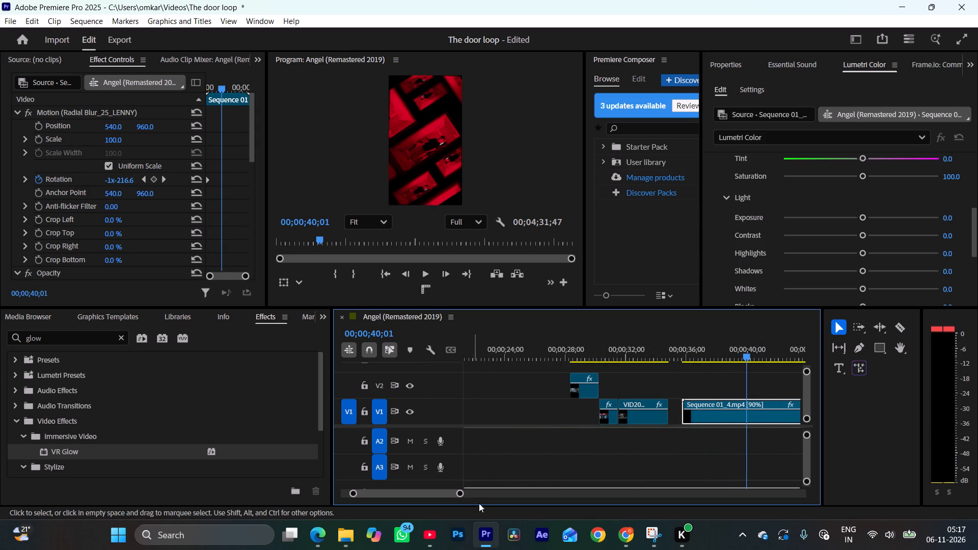
pyautogui.moveTo(440, 494); pyautogui.dragTo(418, 500)
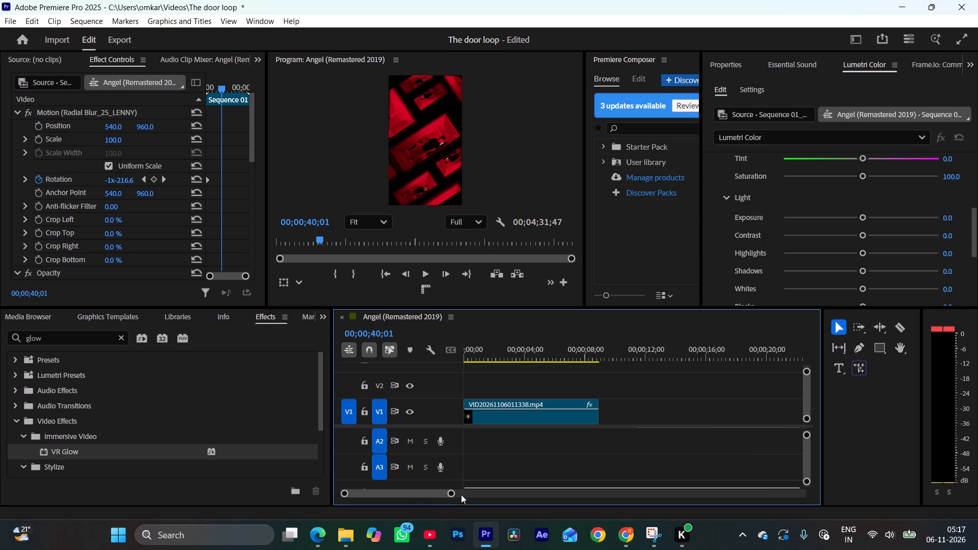
pyautogui.moveTo(452, 492); pyautogui.dragTo(496, 496)
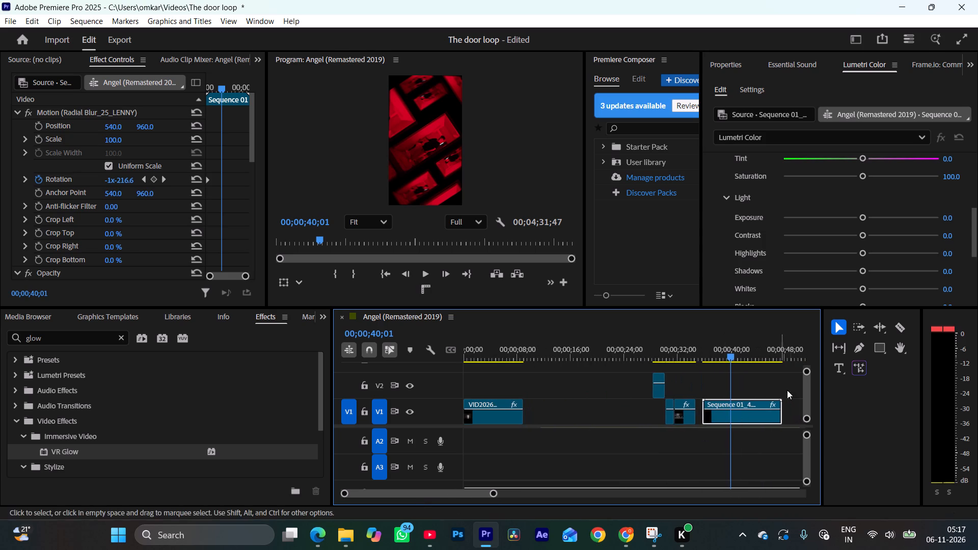
pyautogui.click(808, 394)
pyautogui.moveTo(809, 386); pyautogui.dragTo(807, 381)
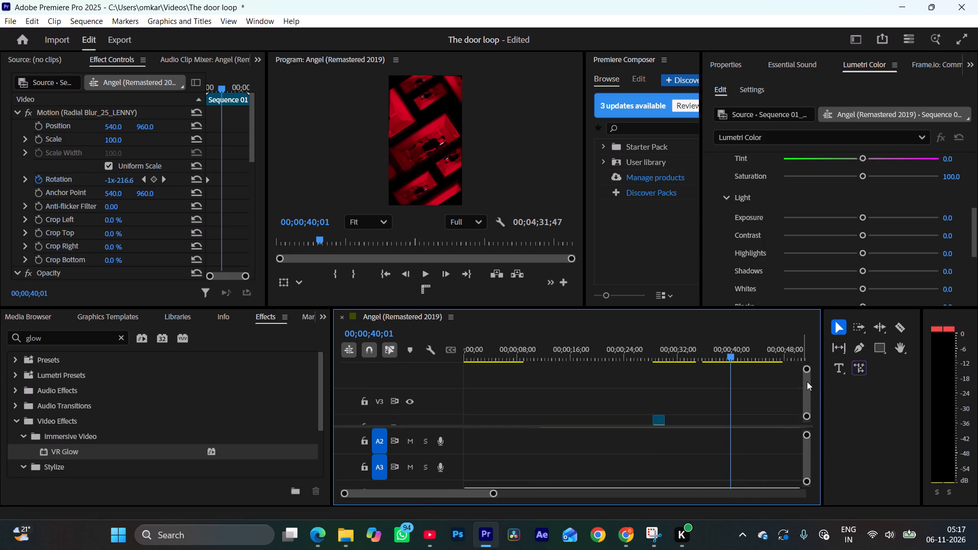
pyautogui.moveTo(807, 381); pyautogui.dragTo(808, 409)
pyautogui.moveTo(806, 455); pyautogui.dragTo(805, 436)
# Scrub back through the V1 and V2 clips to 00;00;18;41.
pyautogui.moveTo(706, 354); pyautogui.dragTo(689, 353)
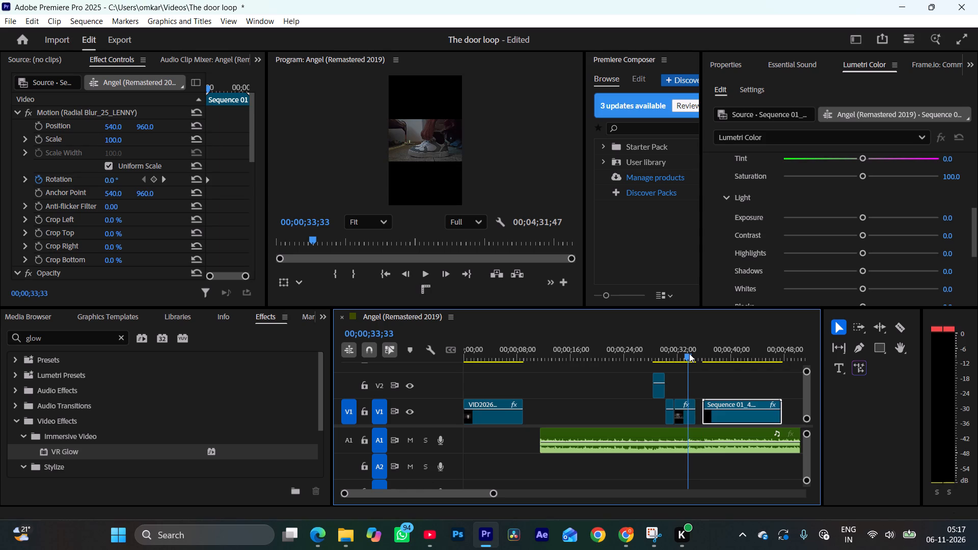
pyautogui.moveTo(689, 353); pyautogui.dragTo(693, 348)
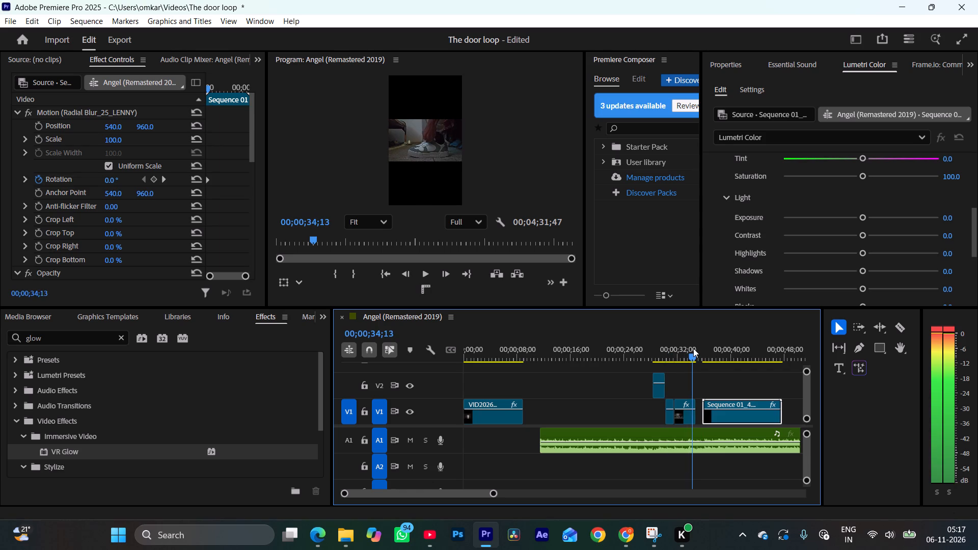
pyautogui.moveTo(693, 348); pyautogui.dragTo(680, 359)
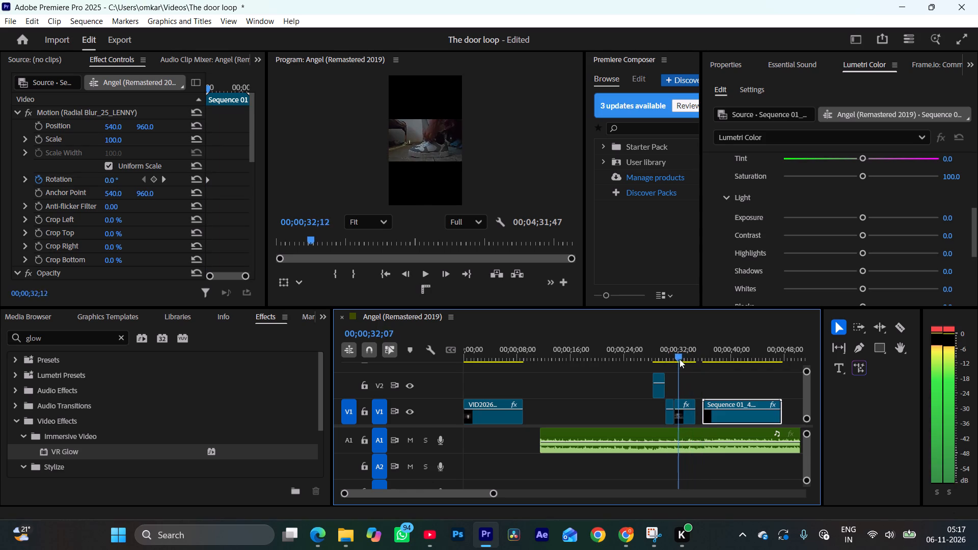
pyautogui.moveTo(680, 359); pyautogui.dragTo(645, 370)
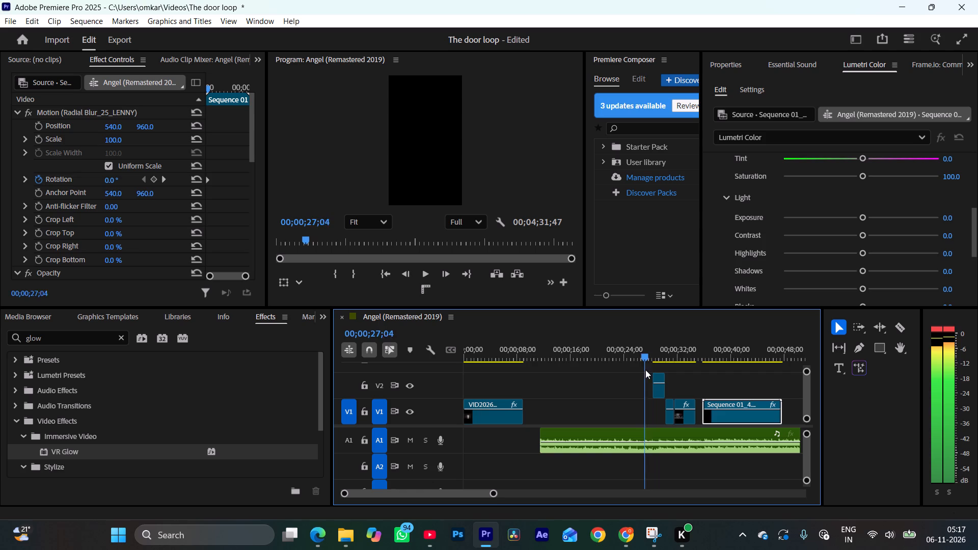
pyautogui.moveTo(645, 370); pyautogui.dragTo(590, 384)
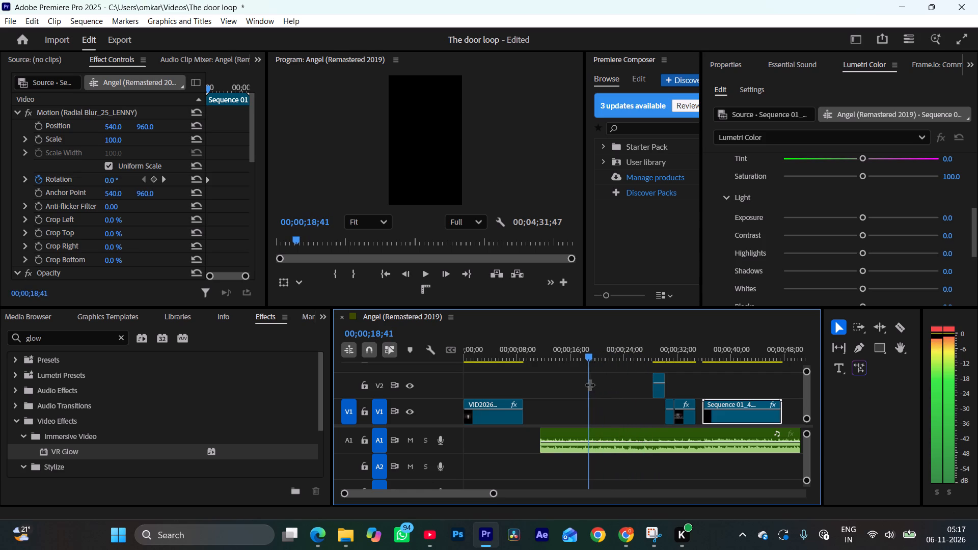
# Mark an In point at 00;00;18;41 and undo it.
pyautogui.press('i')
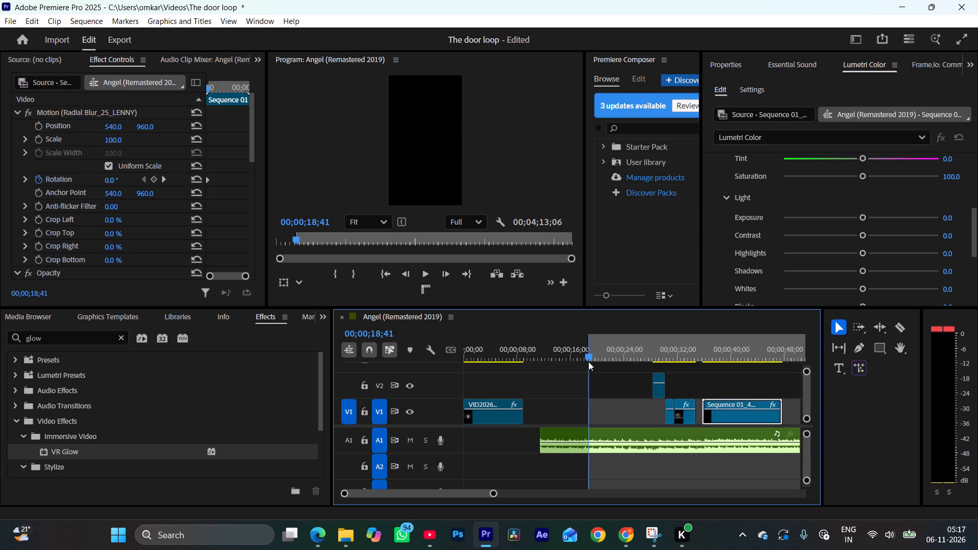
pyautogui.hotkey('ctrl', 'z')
# Play the V2 notification clip repeatedly from just before its start to check its timing against the music.
pyautogui.moveTo(594, 354); pyautogui.dragTo(631, 354)
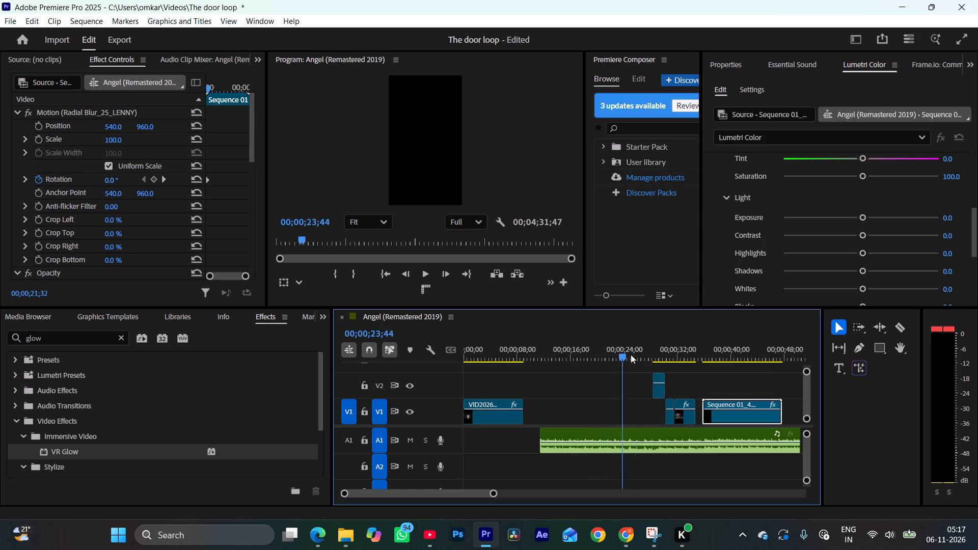
pyautogui.moveTo(631, 354); pyautogui.dragTo(647, 360)
pyautogui.press('space')
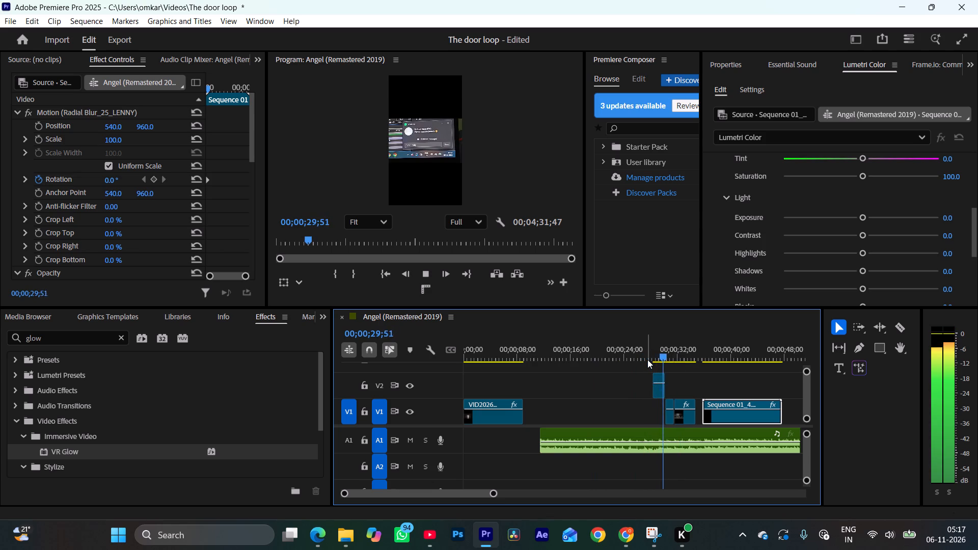
pyautogui.press('space')
pyautogui.click(647, 360)
pyautogui.press('space')
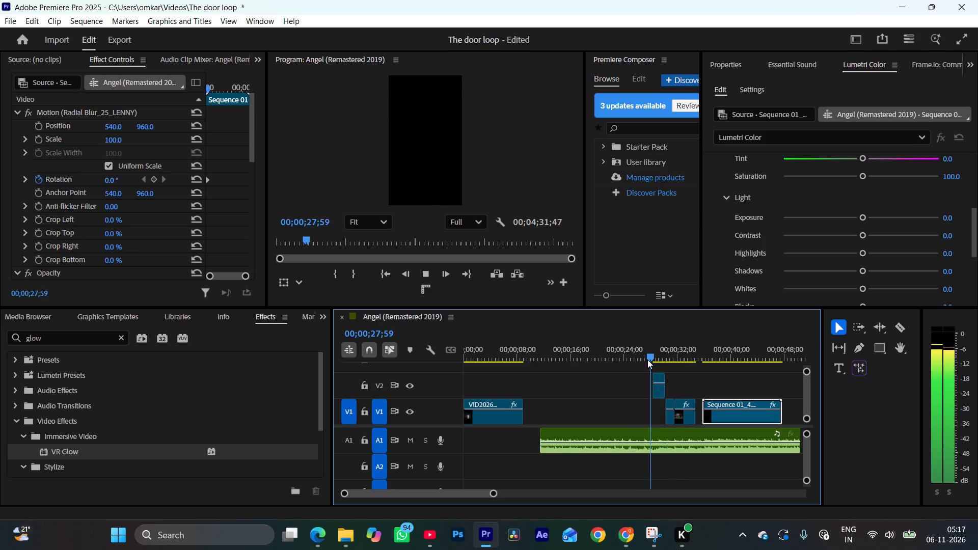
pyautogui.press('space')
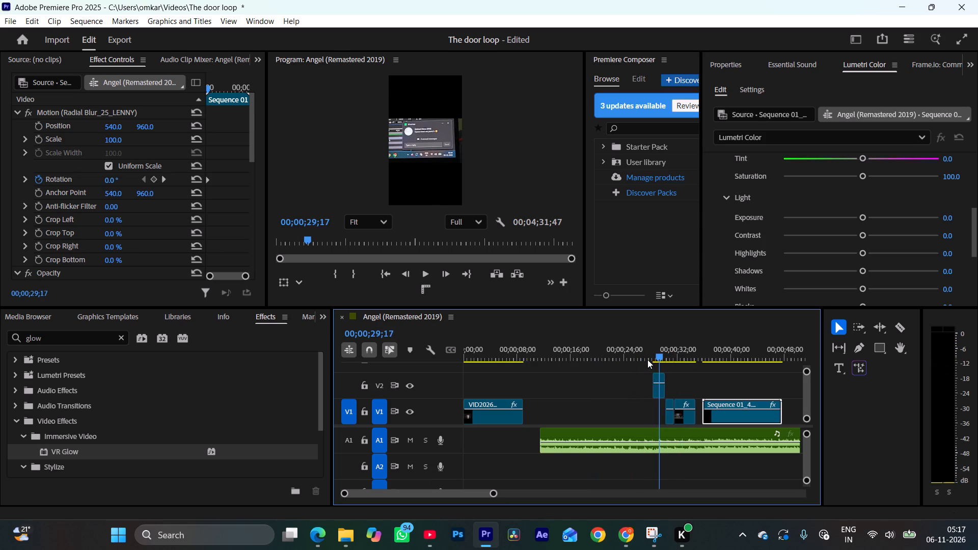
pyautogui.press('space')
pyautogui.click(649, 352)
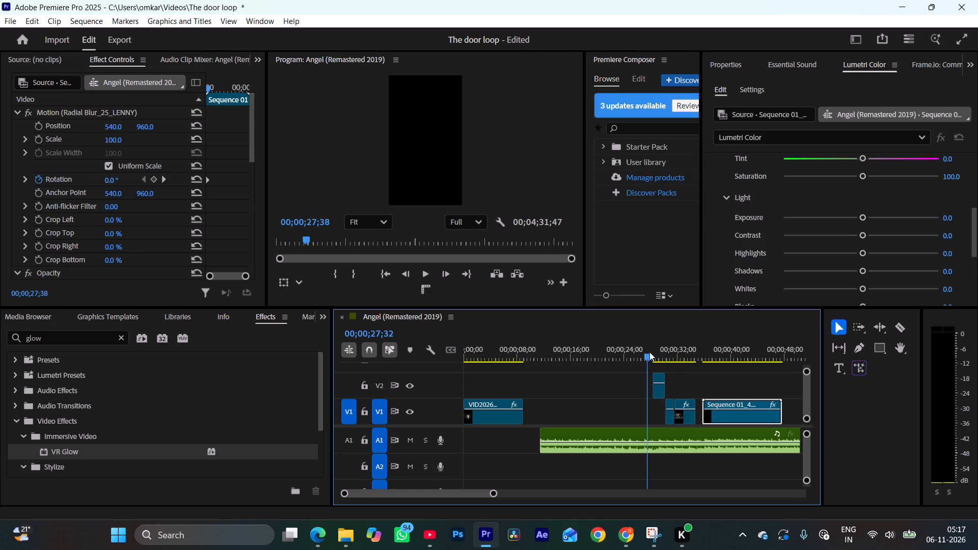
pyautogui.press('space')
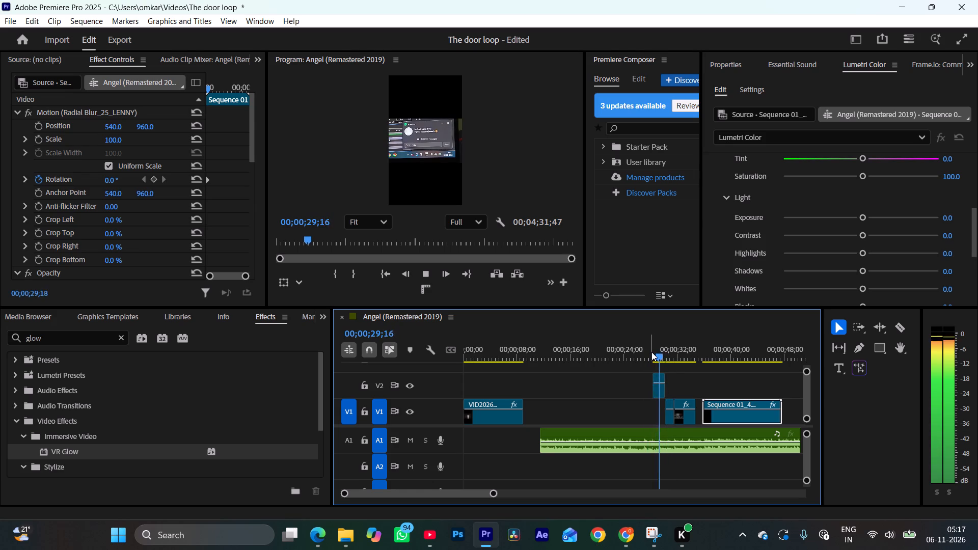
pyautogui.click(649, 355)
pyautogui.press('space')
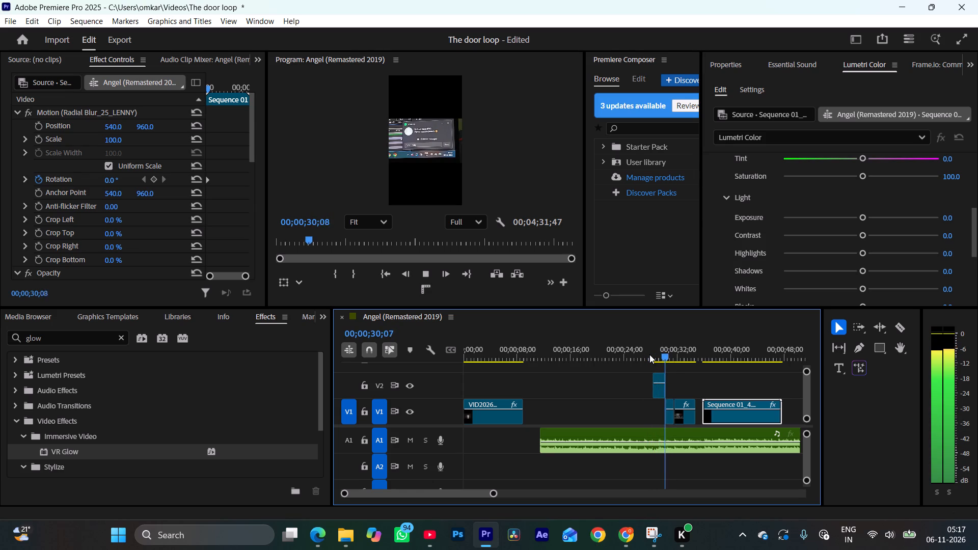
# Replay the cut from the V2 notification clip to the first V1 clip after it.
pyautogui.press('space')
pyautogui.click(664, 353)
pyautogui.press('space')
pyautogui.moveTo(664, 353); pyautogui.dragTo(658, 353)
pyautogui.press('space')
pyautogui.press('space')
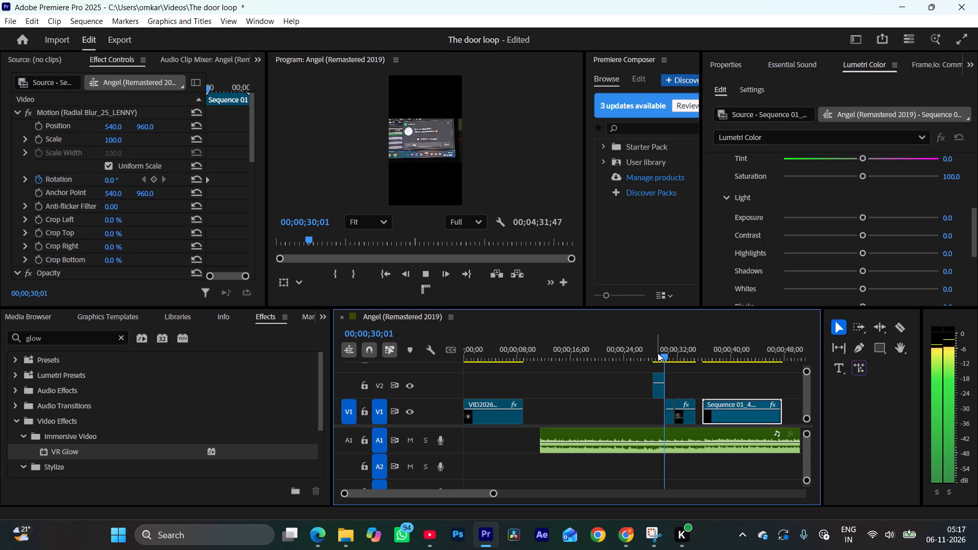
pyautogui.press('space')
# Check the cut between the V2 notification clip and VID20261106014711.mp4 up close, and trim the V2 clip's end about 7 frames earlier.
pyautogui.moveTo(495, 494); pyautogui.dragTo(481, 494)
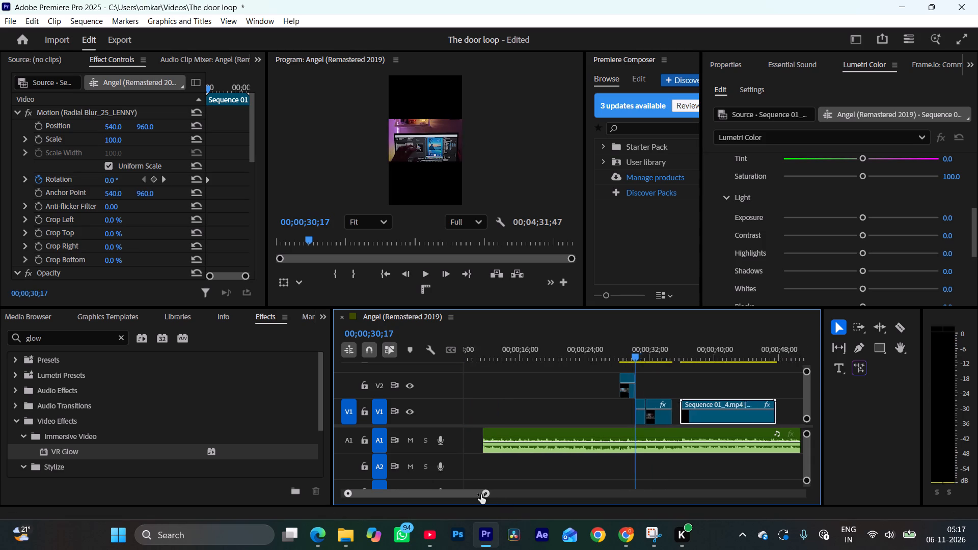
pyautogui.moveTo(481, 494); pyautogui.dragTo(444, 502)
pyautogui.moveTo(620, 352); pyautogui.dragTo(606, 354)
pyautogui.press('space')
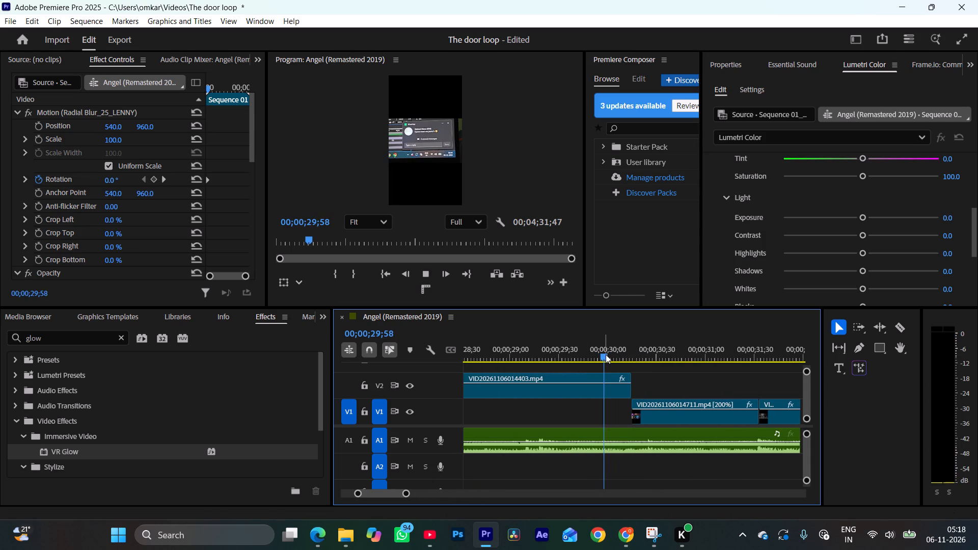
pyautogui.press('space')
pyautogui.press('space')
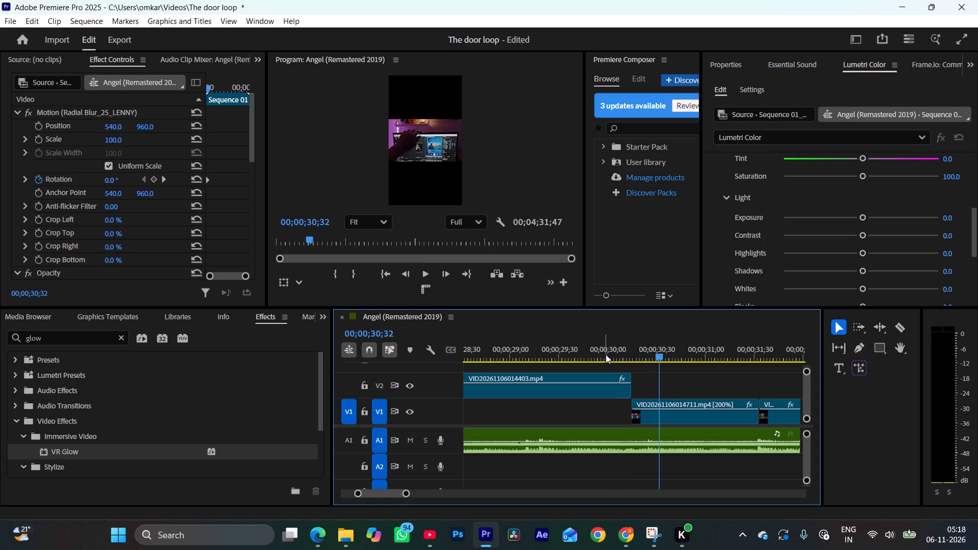
pyautogui.moveTo(601, 356); pyautogui.dragTo(582, 356)
pyautogui.press('space')
pyautogui.press('space')
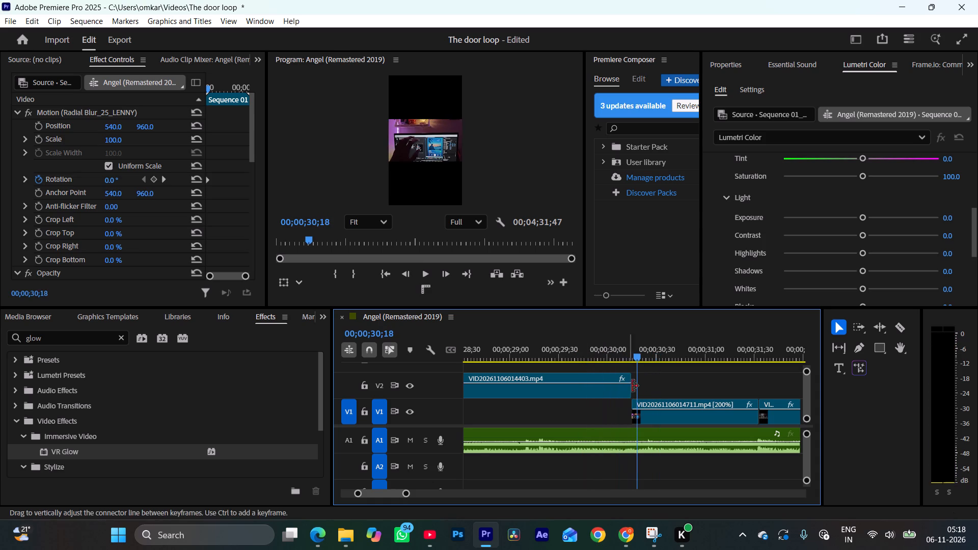
pyautogui.moveTo(632, 389); pyautogui.dragTo(624, 392)
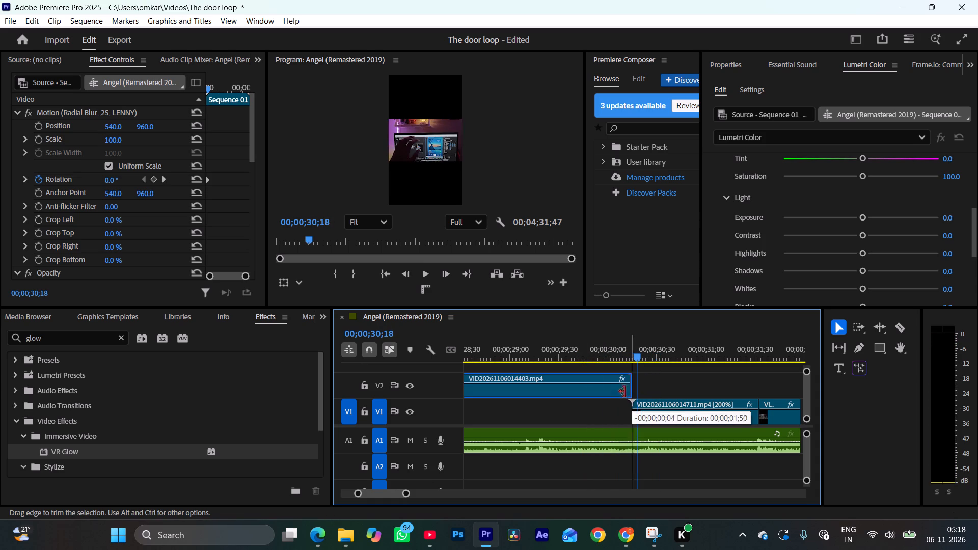
pyautogui.moveTo(624, 392); pyautogui.dragTo(619, 392)
# Replay the cut after the V2 notification clip and trim that clip's end about two more frames earlier.
pyautogui.click(591, 358)
pyautogui.press('space')
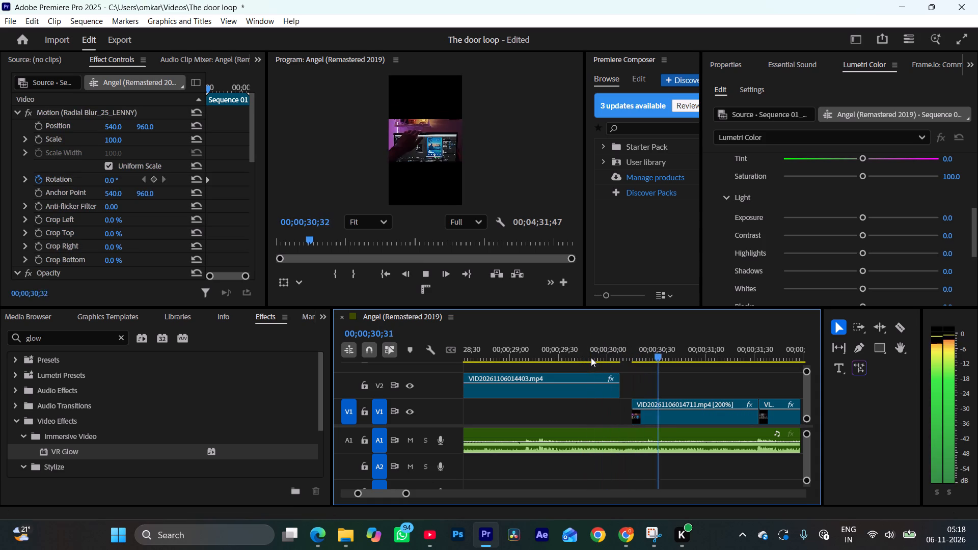
pyautogui.click(591, 358)
pyautogui.press('space')
pyautogui.press('space')
pyautogui.click(618, 391)
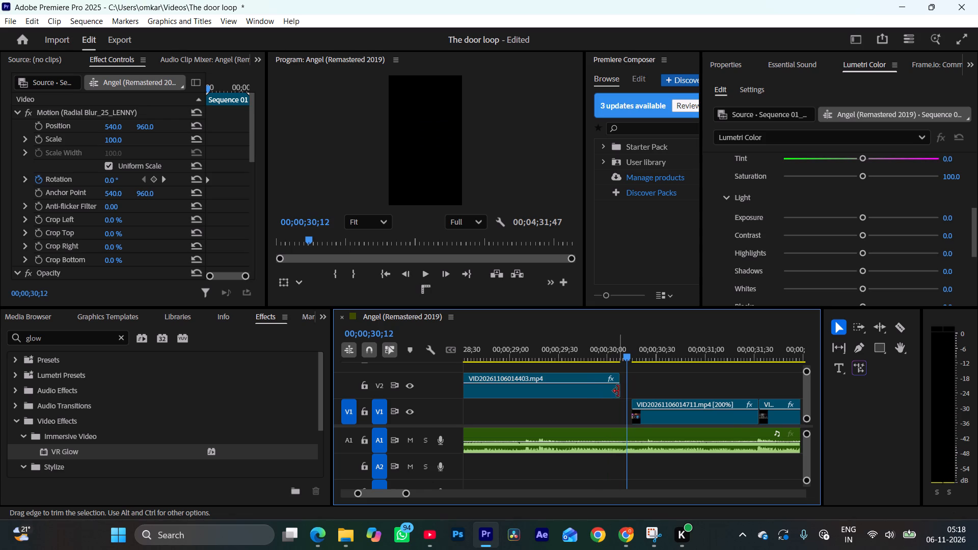
pyautogui.click(590, 357)
pyautogui.press('space')
pyautogui.press('space')
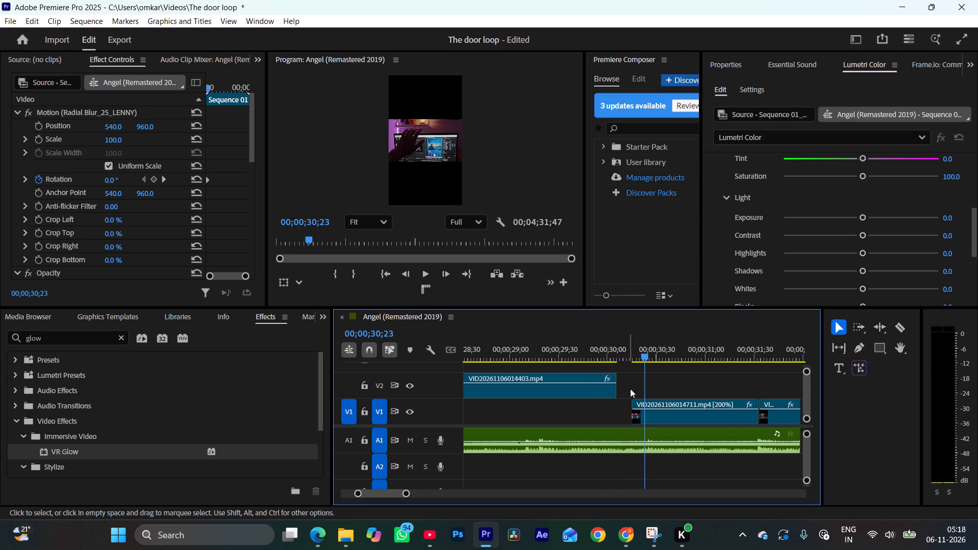
# Extend the start of VID20261106014711.mp4 on V1 back to the end of the V2 notification clip and replay the cut.
pyautogui.click(633, 409)
pyautogui.moveTo(633, 416); pyautogui.dragTo(621, 413)
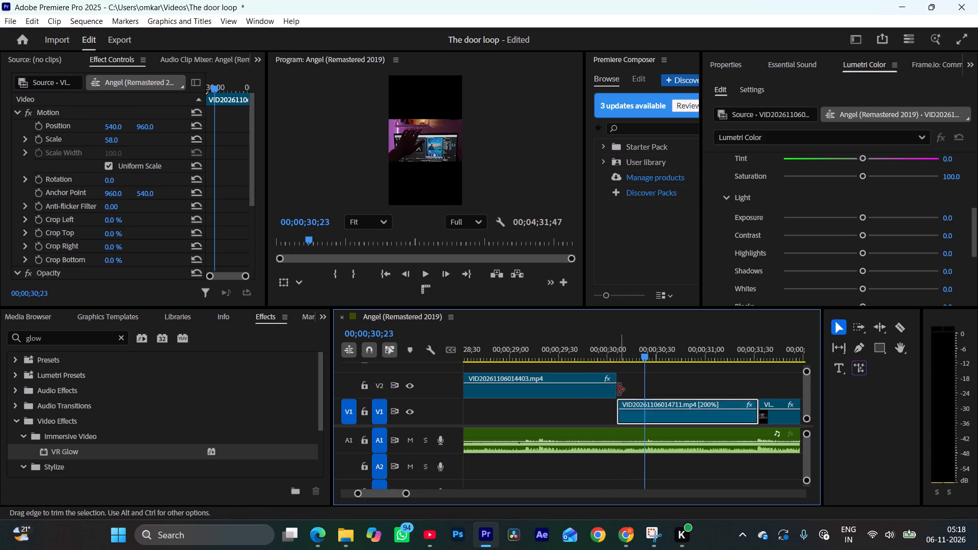
pyautogui.click(596, 356)
pyautogui.press('space')
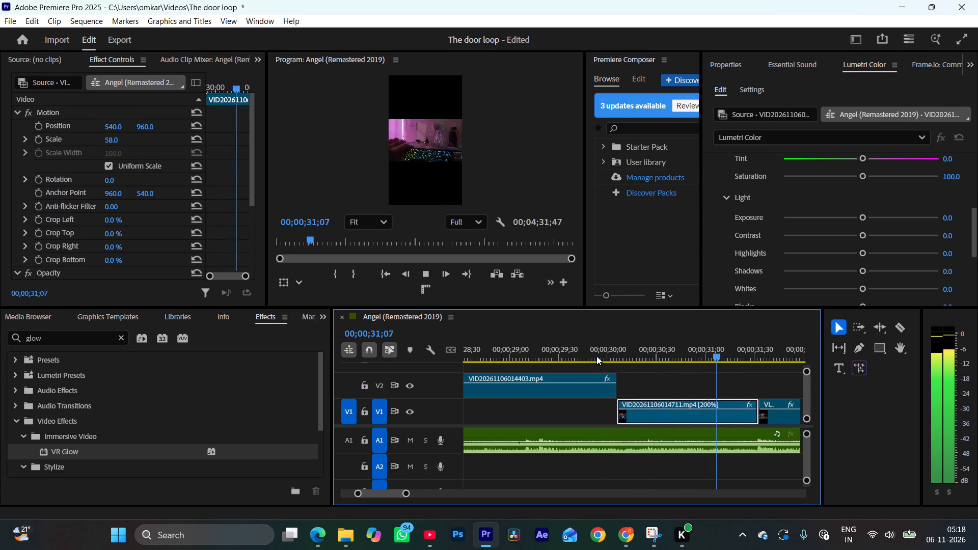
pyautogui.click(596, 356)
pyautogui.press('space')
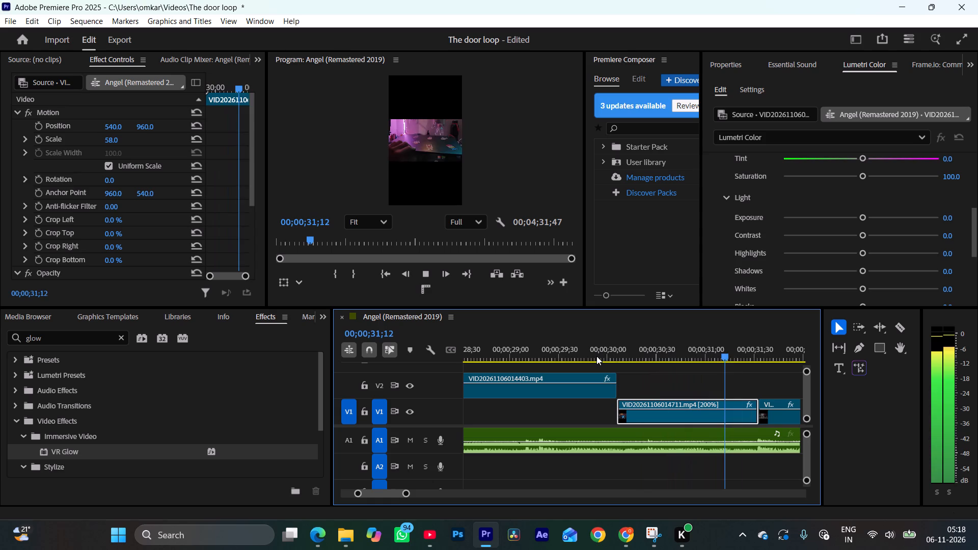
pyautogui.press('space')
pyautogui.click(596, 356)
pyautogui.press('space')
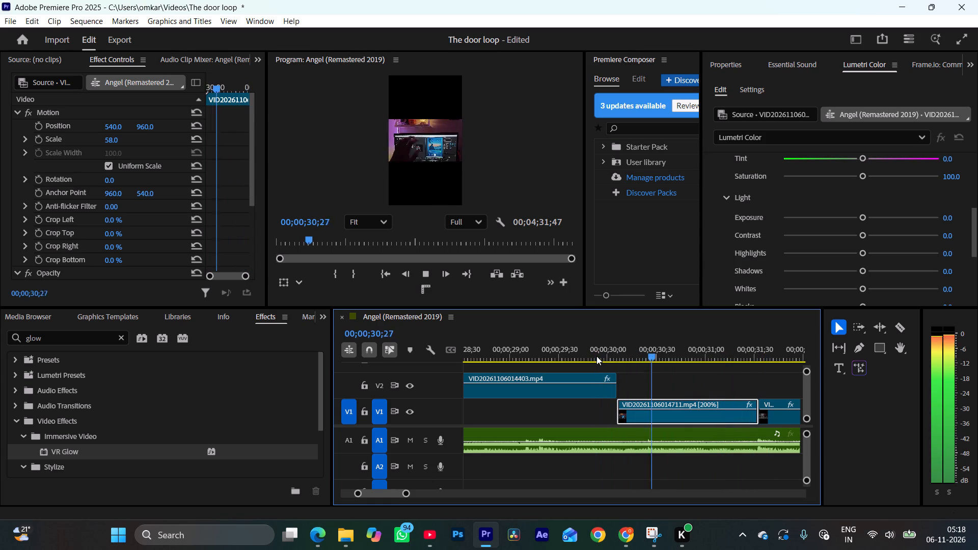
pyautogui.press('space')
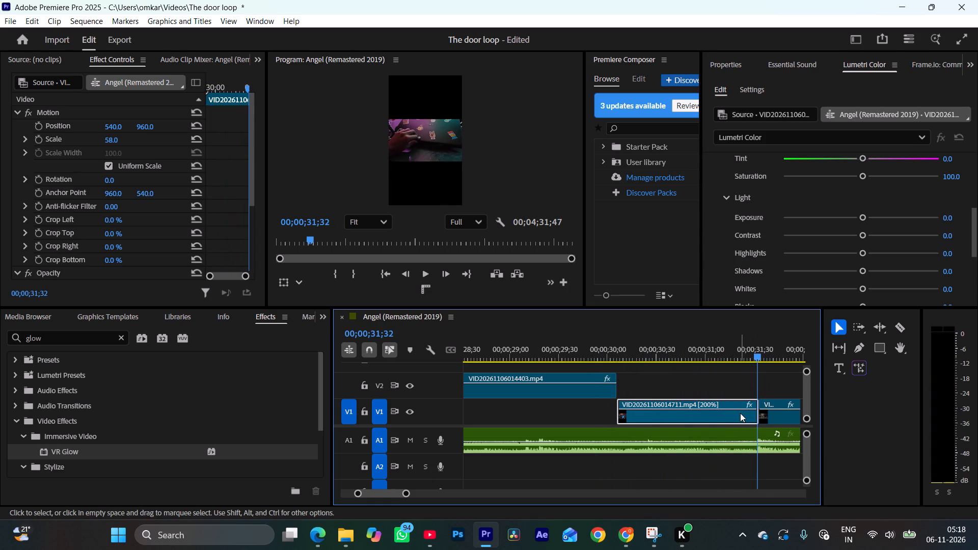
# Extend the start of VID20261106015319.mp4 on V1 back to meet the preceding clip's end and play across the cut.
pyautogui.click(756, 418)
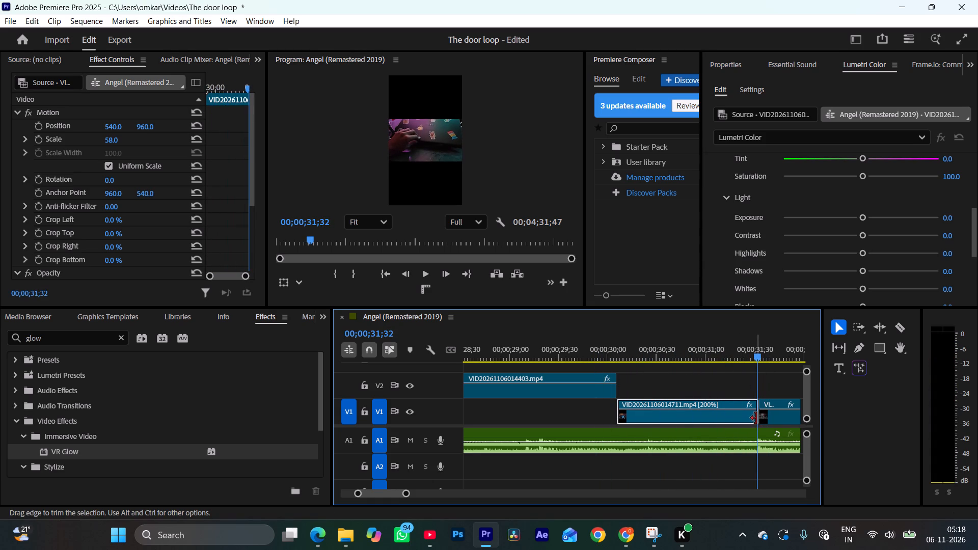
pyautogui.click(777, 420)
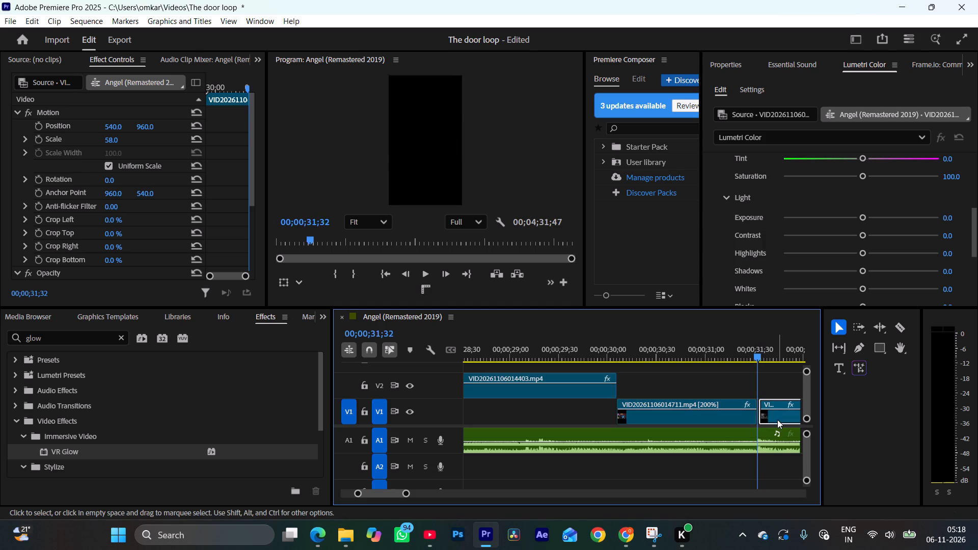
pyautogui.moveTo(761, 417); pyautogui.dragTo(754, 417)
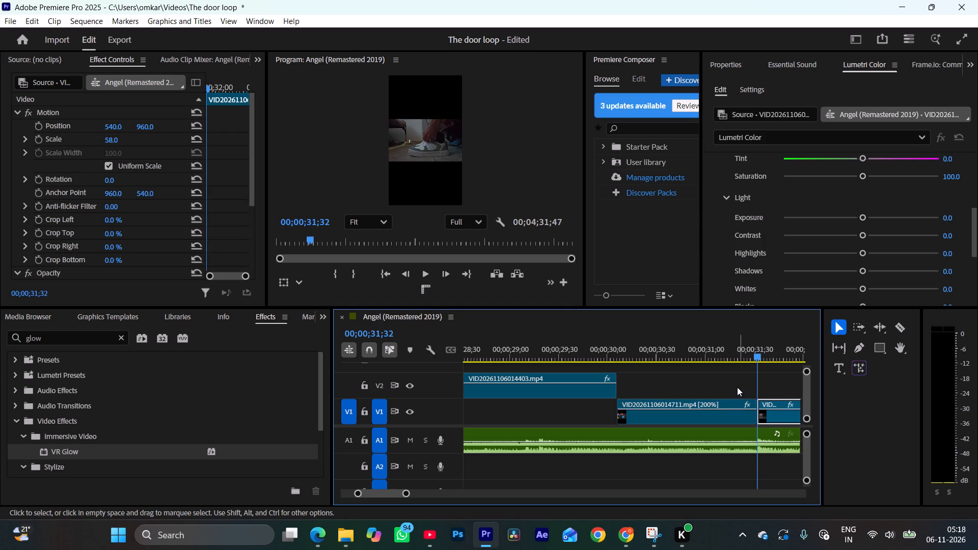
pyautogui.click(739, 358)
pyautogui.press('space')
pyautogui.press('space')
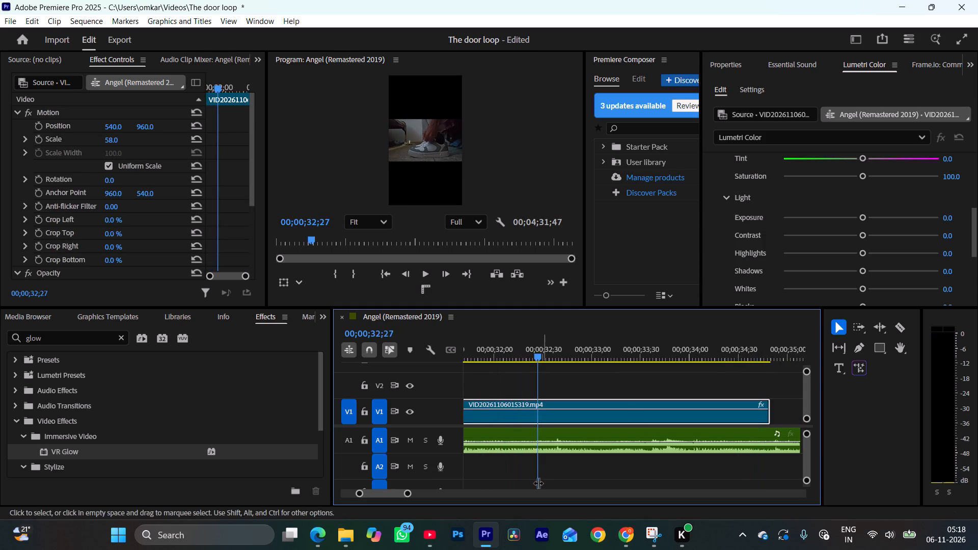
# Replay the V2 notification clip and its cut to the following V1 clips to check the timing against the music.
pyautogui.moveTo(407, 494); pyautogui.dragTo(421, 489)
pyautogui.click(562, 352)
pyautogui.press('space')
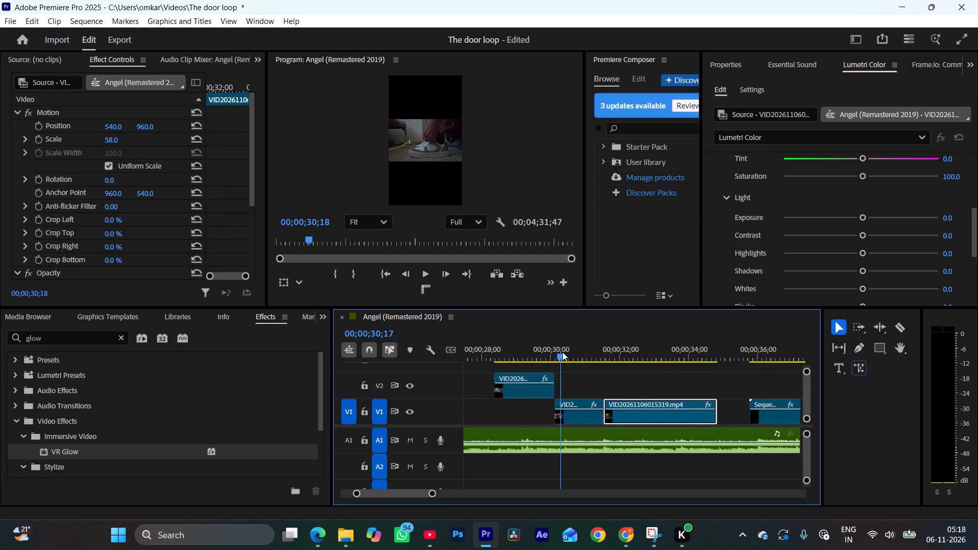
pyautogui.press('space')
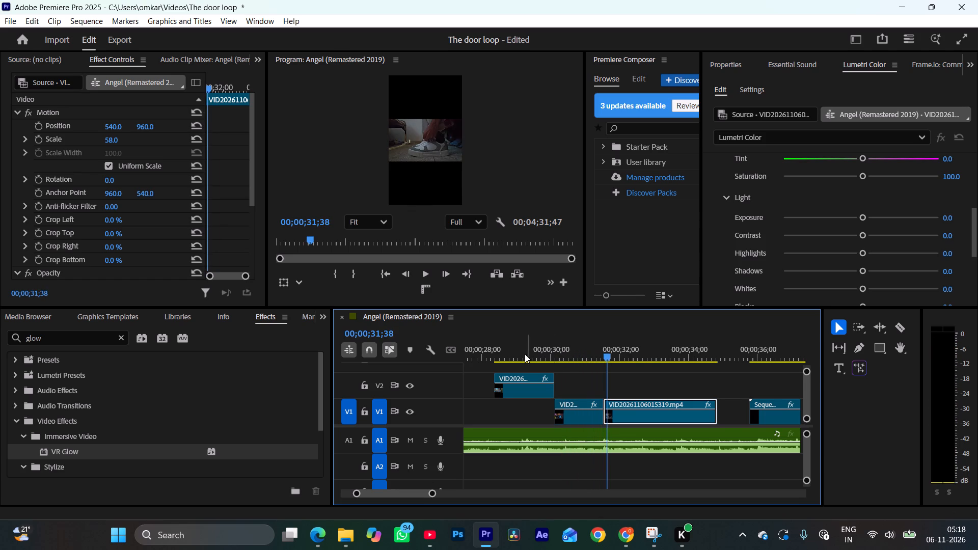
pyautogui.click(505, 356)
pyautogui.press('space')
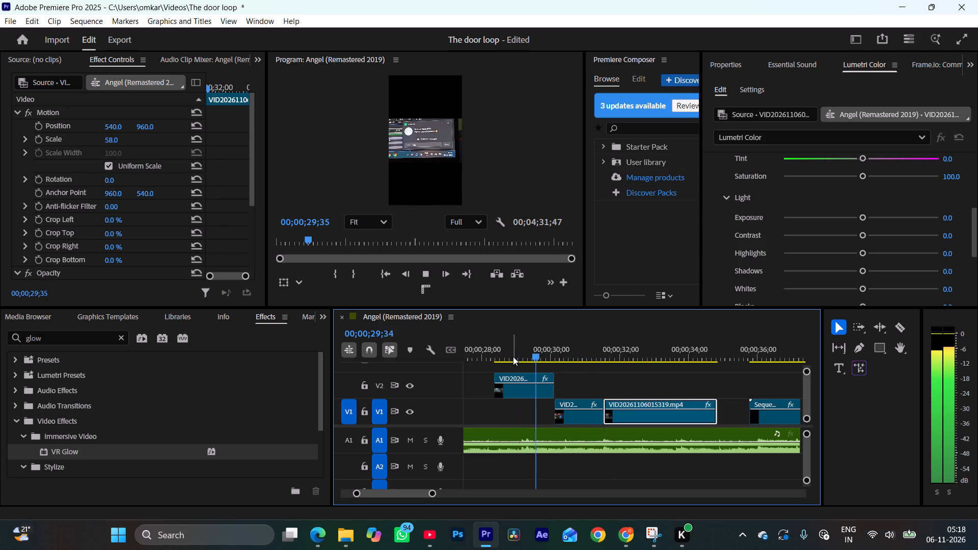
pyautogui.press('space')
pyautogui.click(488, 350)
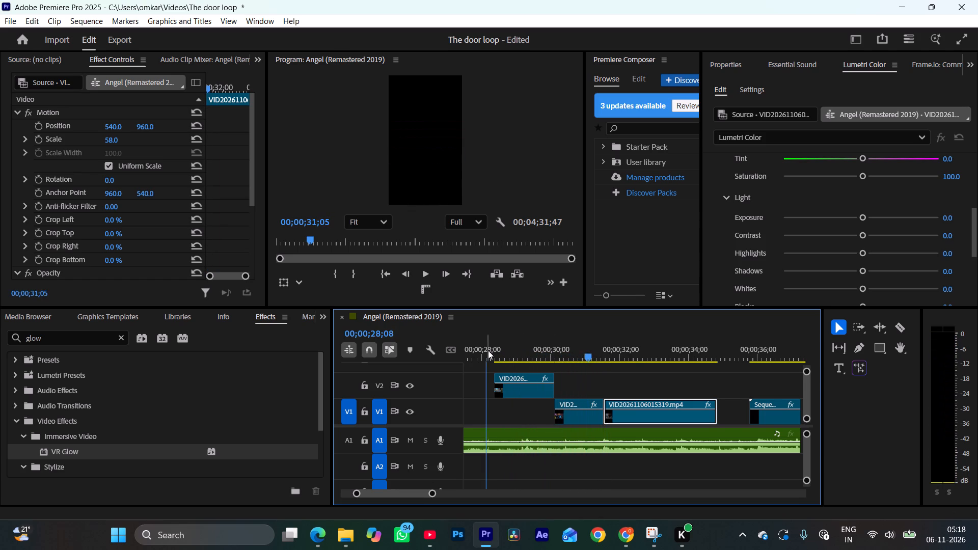
pyautogui.press('space')
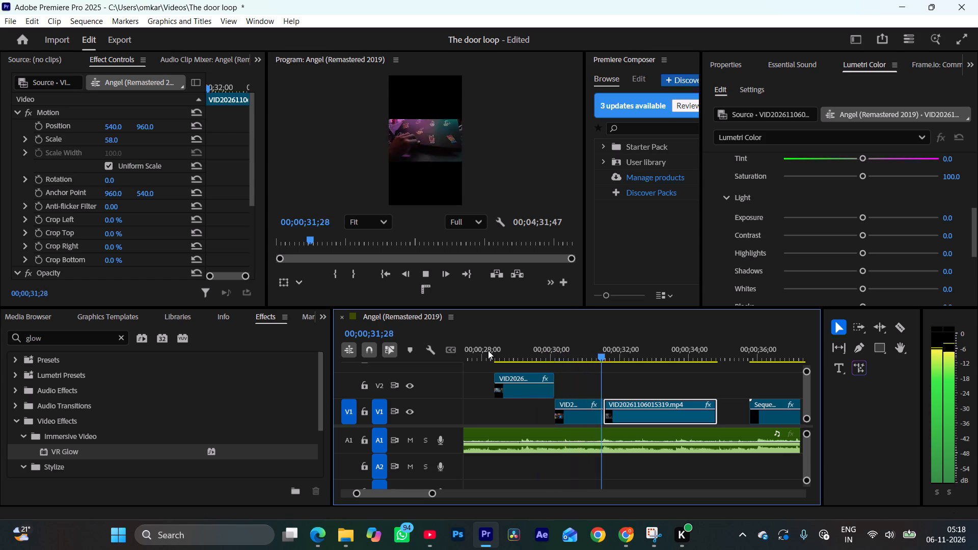
pyautogui.press('space')
pyautogui.click(552, 357)
pyautogui.press('space')
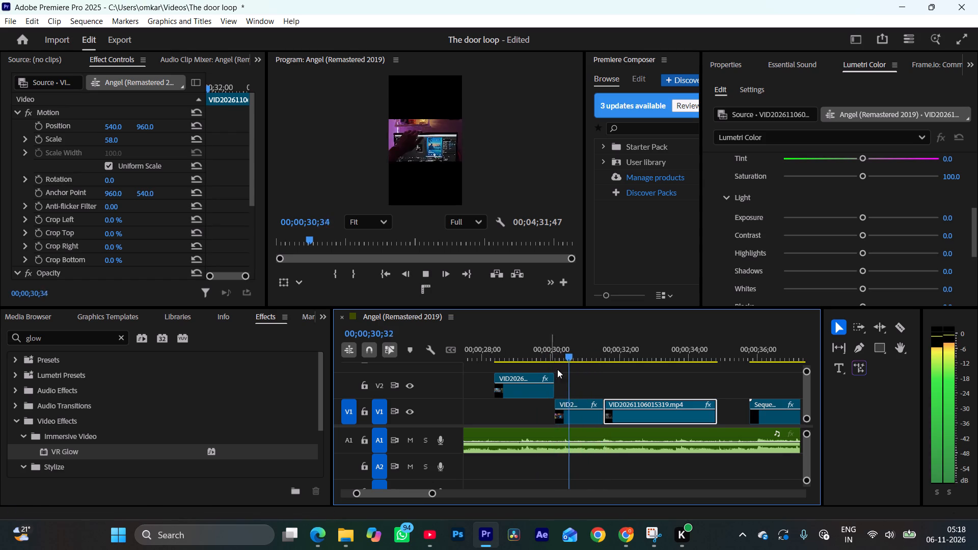
pyautogui.press('space')
# Extend the V2 notification clip's end by about half a second over the first V1 clip and replay the passage.
pyautogui.moveTo(556, 387); pyautogui.dragTo(572, 386)
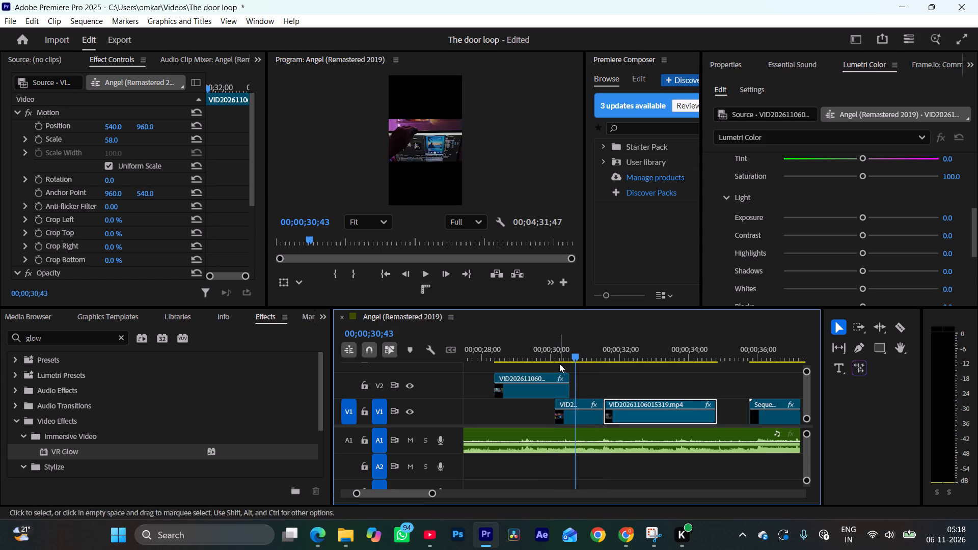
pyautogui.click(555, 353)
pyautogui.press('space')
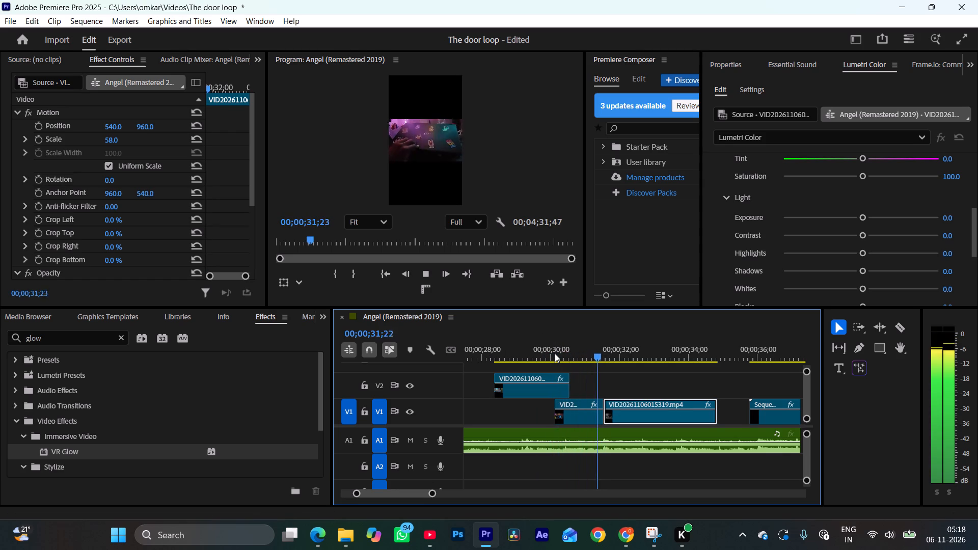
pyautogui.click(495, 356)
pyautogui.press('space')
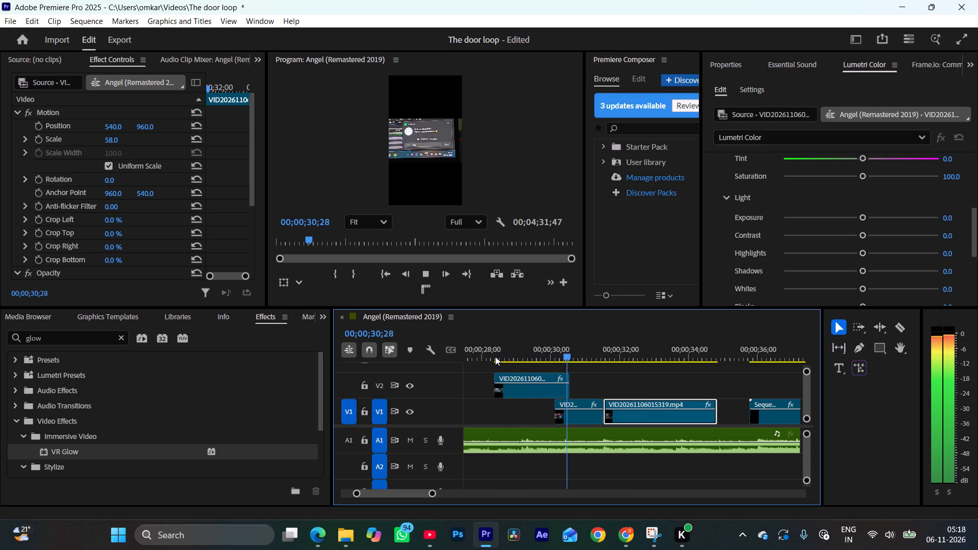
pyautogui.press('space')
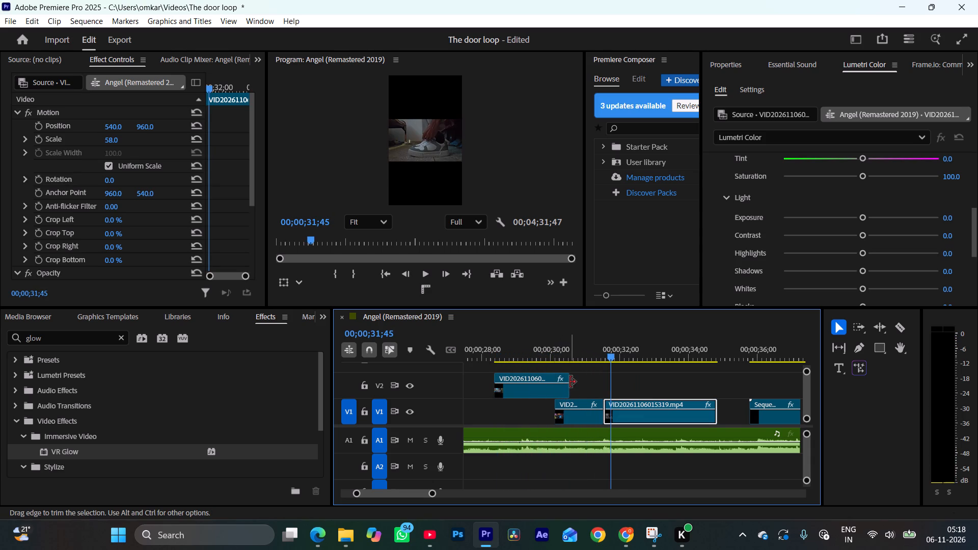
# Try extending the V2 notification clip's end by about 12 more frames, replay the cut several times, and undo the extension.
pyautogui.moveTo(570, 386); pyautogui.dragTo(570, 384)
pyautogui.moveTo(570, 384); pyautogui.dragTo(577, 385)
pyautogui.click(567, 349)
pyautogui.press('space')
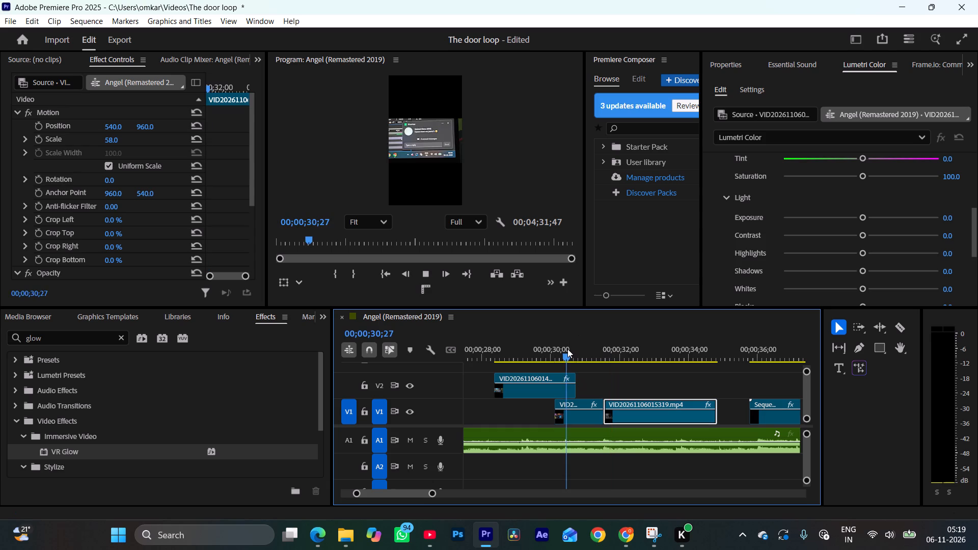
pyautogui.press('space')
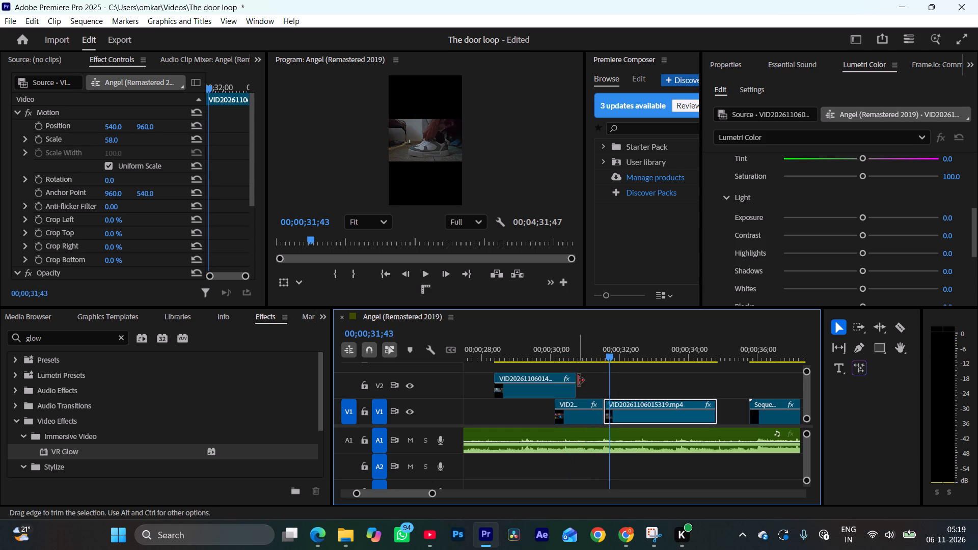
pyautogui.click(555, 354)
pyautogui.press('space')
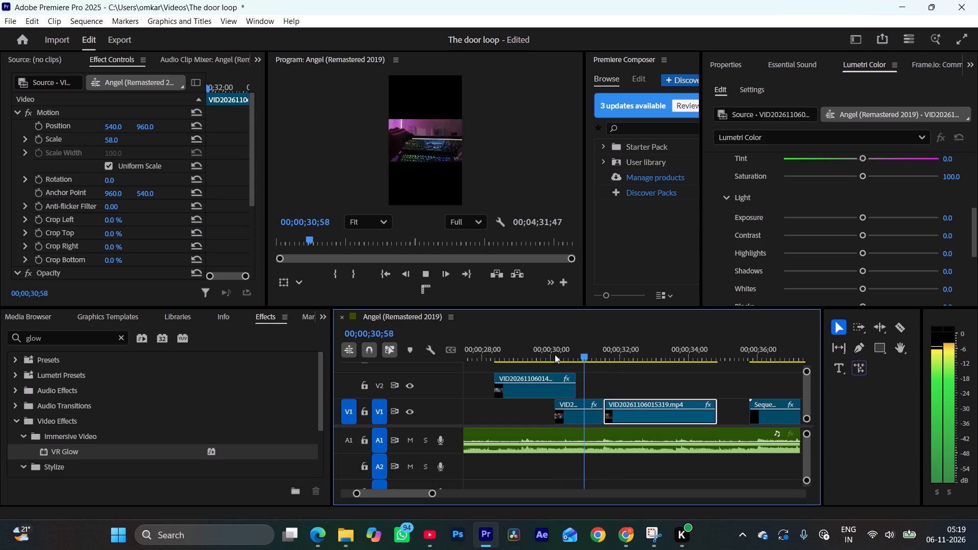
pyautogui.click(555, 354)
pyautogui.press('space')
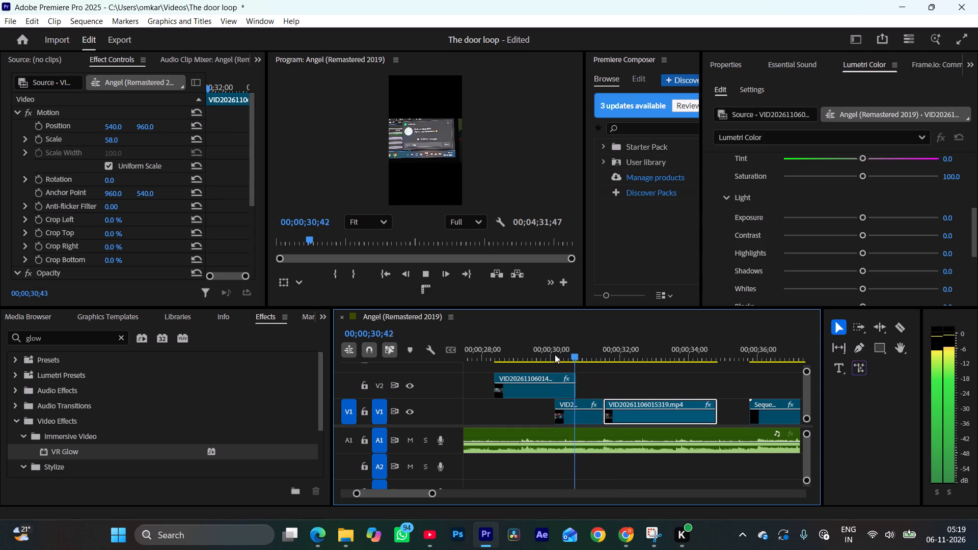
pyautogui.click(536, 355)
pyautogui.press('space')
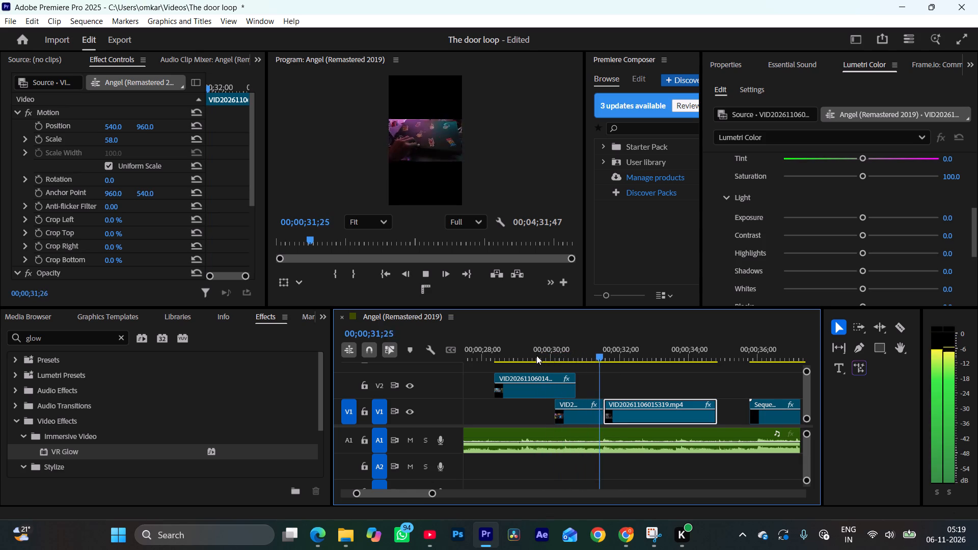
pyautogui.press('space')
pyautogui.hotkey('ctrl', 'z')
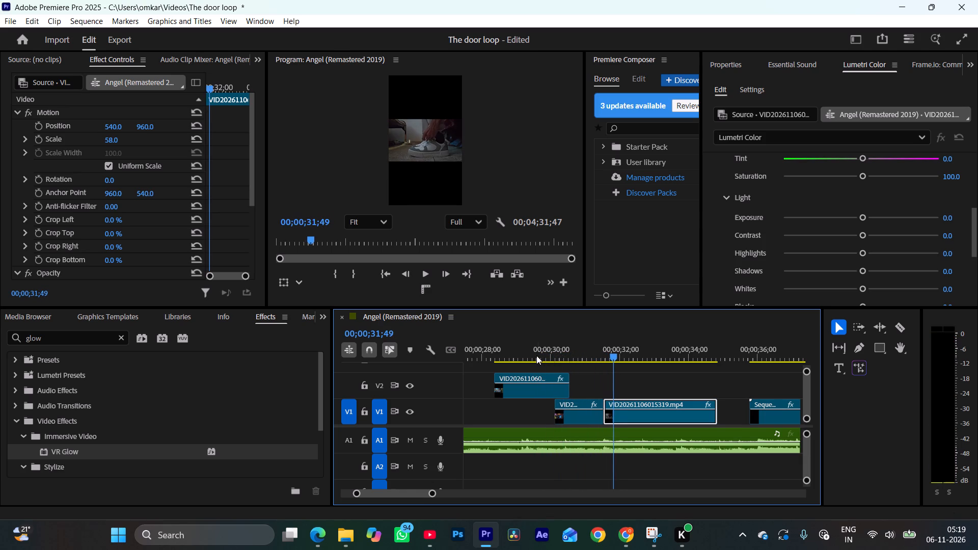
# Play from the V2 notification clip through the following V1 clips into Sequence 01_4 to review the pacing.
pyautogui.click(524, 348)
pyautogui.press('space')
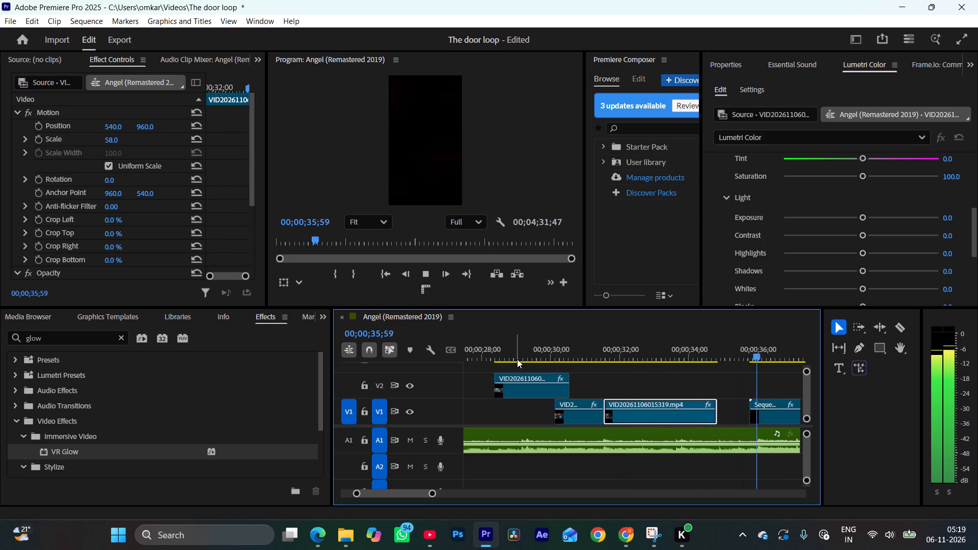
pyautogui.press('space')
pyautogui.moveTo(434, 494); pyautogui.dragTo(468, 496)
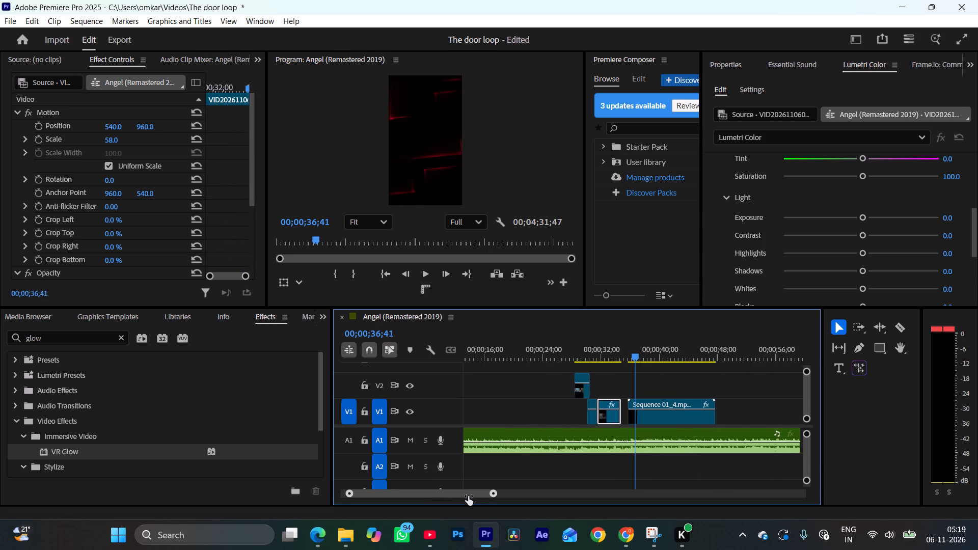
pyautogui.moveTo(468, 496); pyautogui.dragTo(469, 493)
pyautogui.click(567, 350)
pyautogui.press('space')
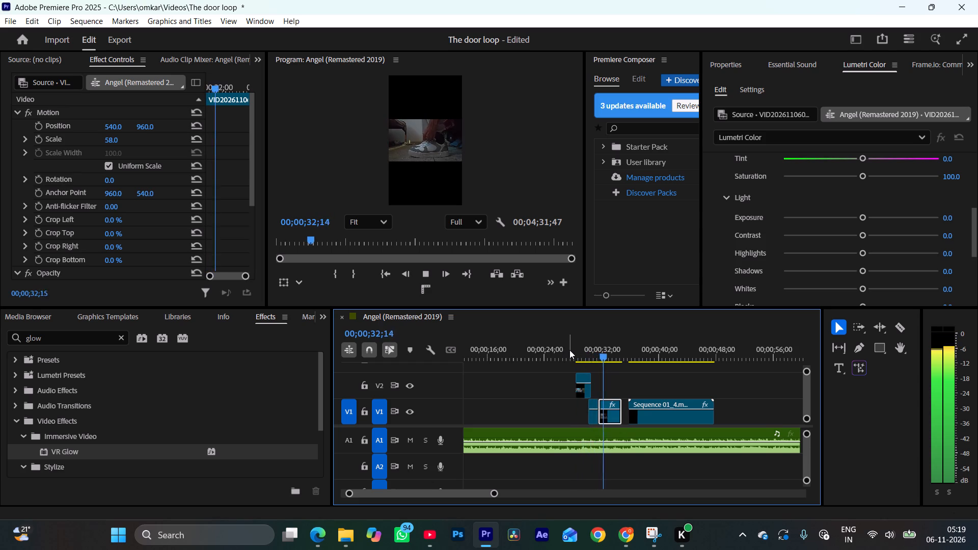
pyautogui.press('space')
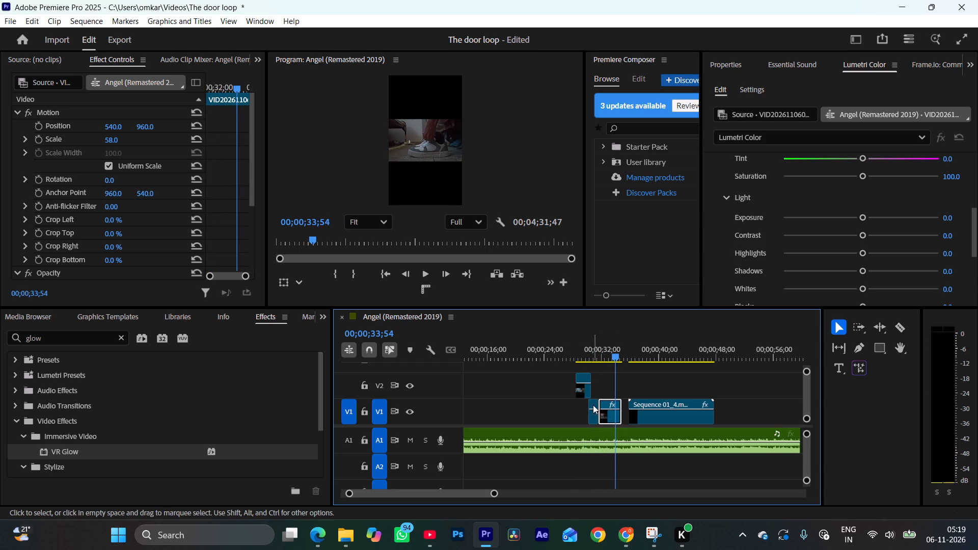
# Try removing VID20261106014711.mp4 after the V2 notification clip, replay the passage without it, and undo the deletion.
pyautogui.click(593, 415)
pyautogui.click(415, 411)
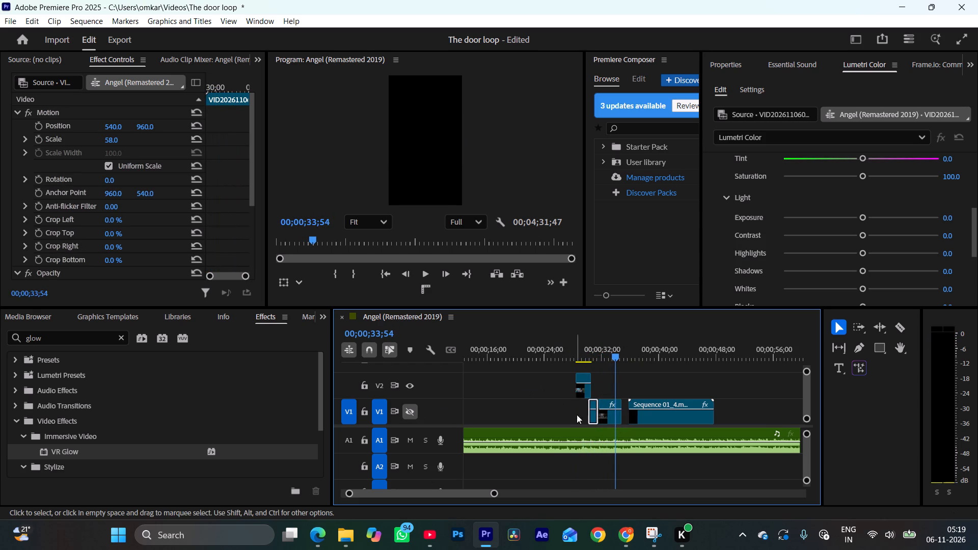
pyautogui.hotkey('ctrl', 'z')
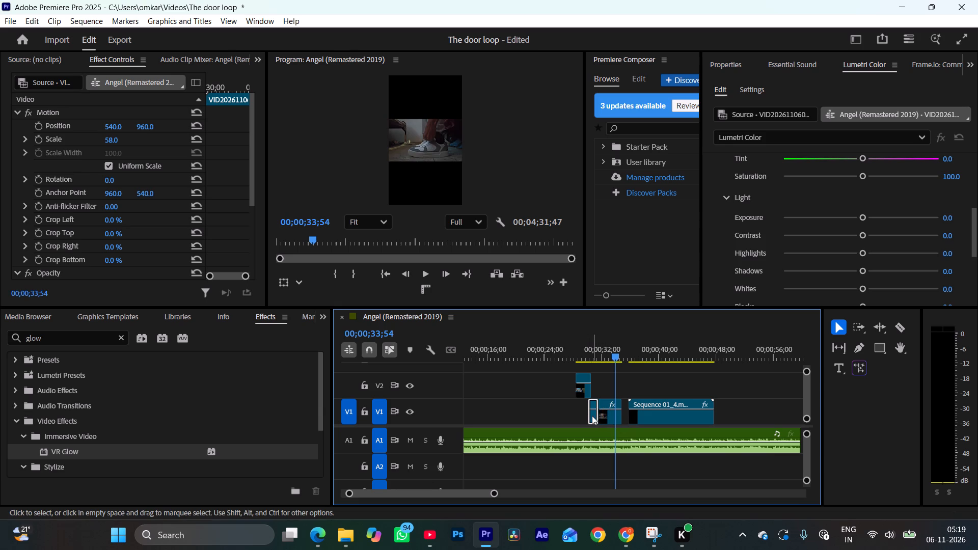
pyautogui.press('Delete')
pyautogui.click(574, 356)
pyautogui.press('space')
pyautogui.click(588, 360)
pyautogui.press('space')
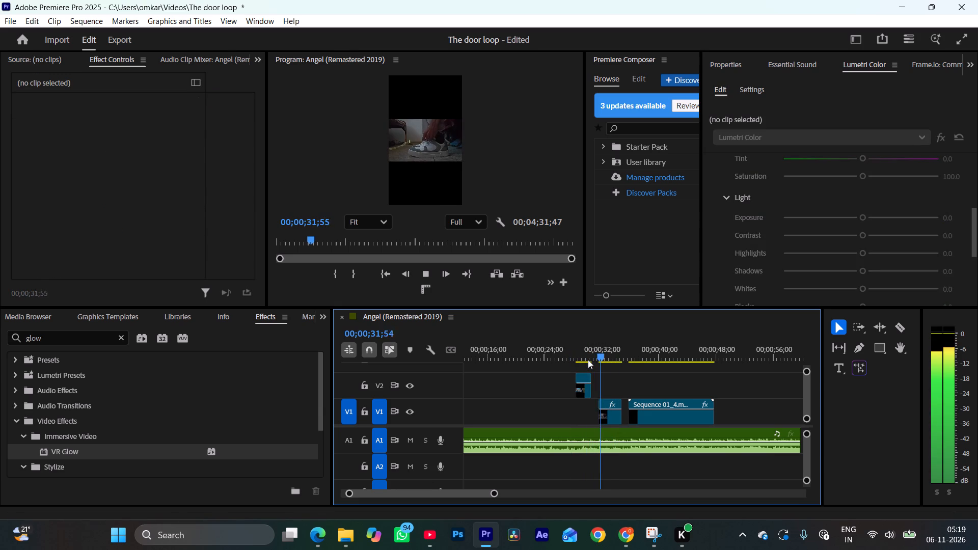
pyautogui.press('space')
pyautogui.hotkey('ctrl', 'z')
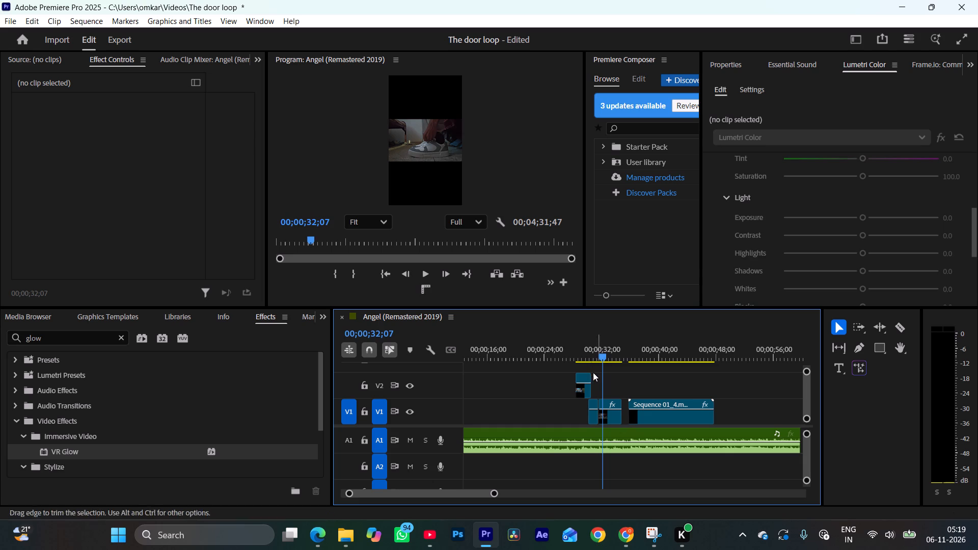
# Browse the project footage, skimming the thumbnails for a shot that can precede the V2 notification clip.
pyautogui.moveTo(587, 352); pyautogui.dragTo(582, 360)
pyautogui.click(42, 320)
pyautogui.click(0, 316)
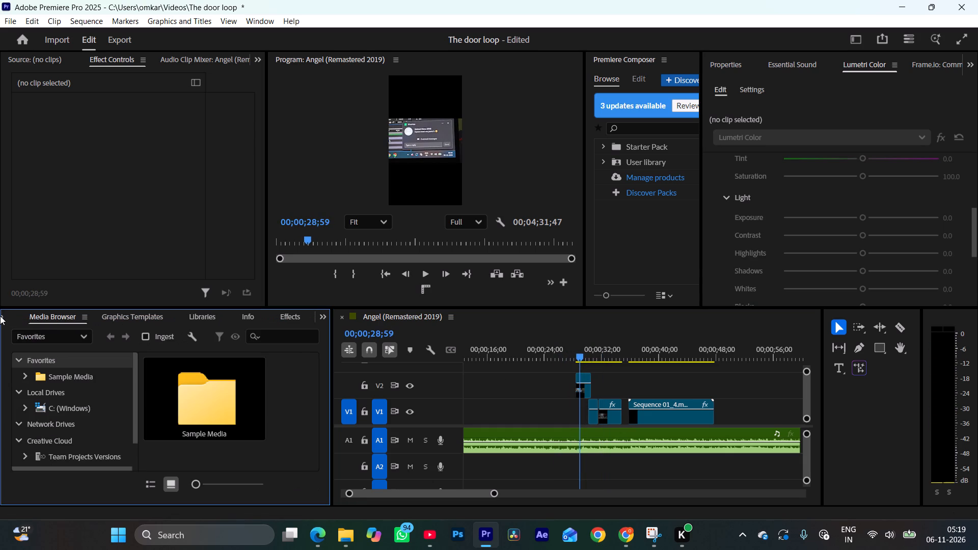
pyautogui.click(0, 317)
pyautogui.click(11, 317)
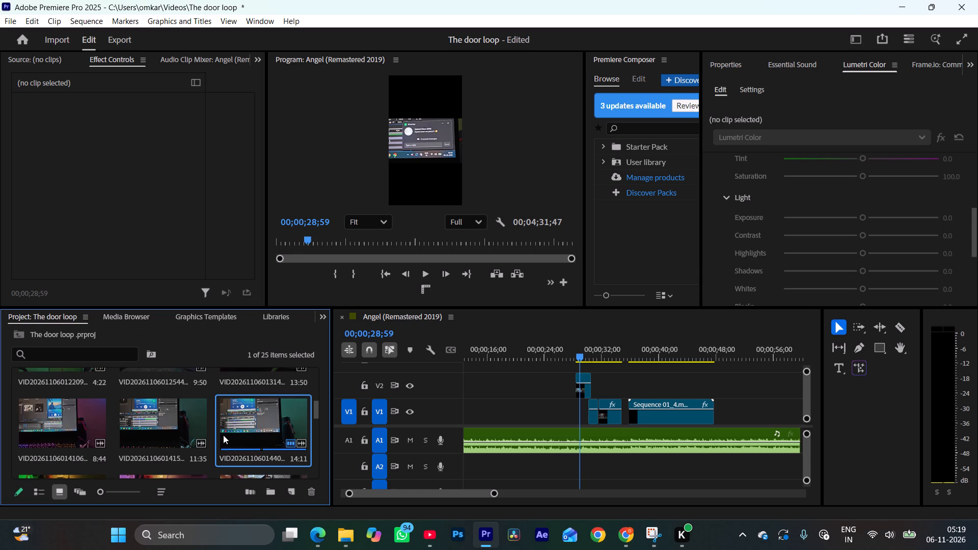
pyautogui.scroll(1, 223, 435)
pyautogui.scroll(-1, 223, 435)
pyautogui.scroll(1, 222, 439)
pyautogui.scroll(-1, 221, 439)
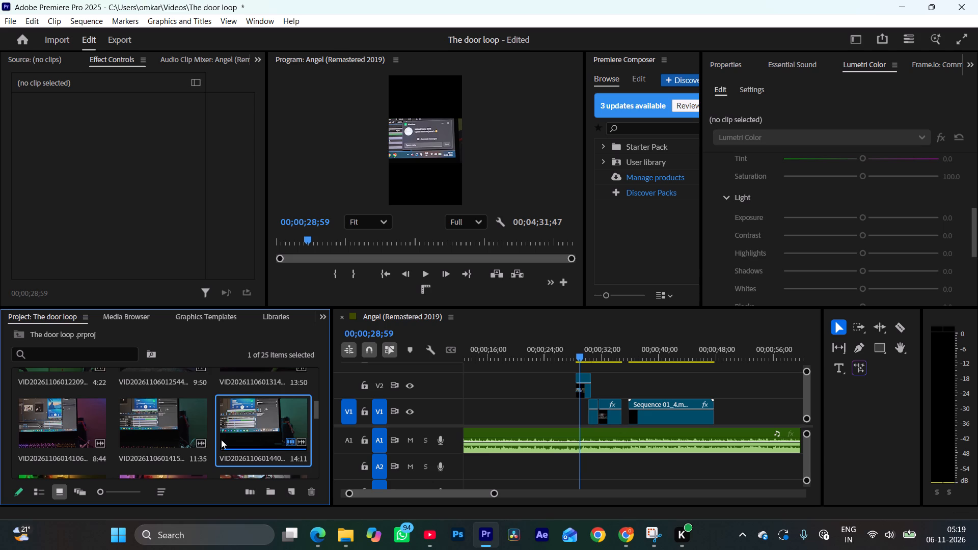
pyautogui.click(183, 421)
pyautogui.scroll(1, 181, 423)
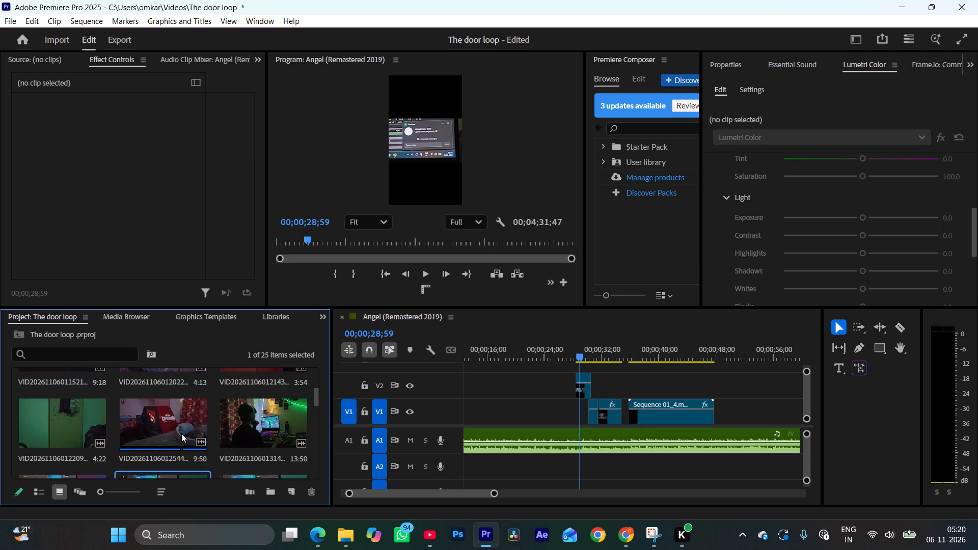
pyautogui.click(255, 425)
pyautogui.scroll(-1, 255, 425)
pyautogui.scroll(1, 255, 425)
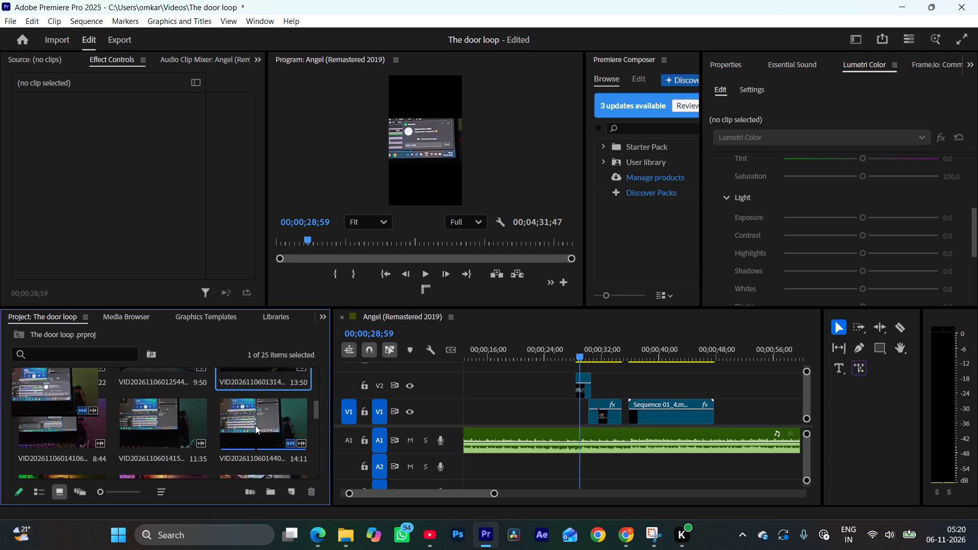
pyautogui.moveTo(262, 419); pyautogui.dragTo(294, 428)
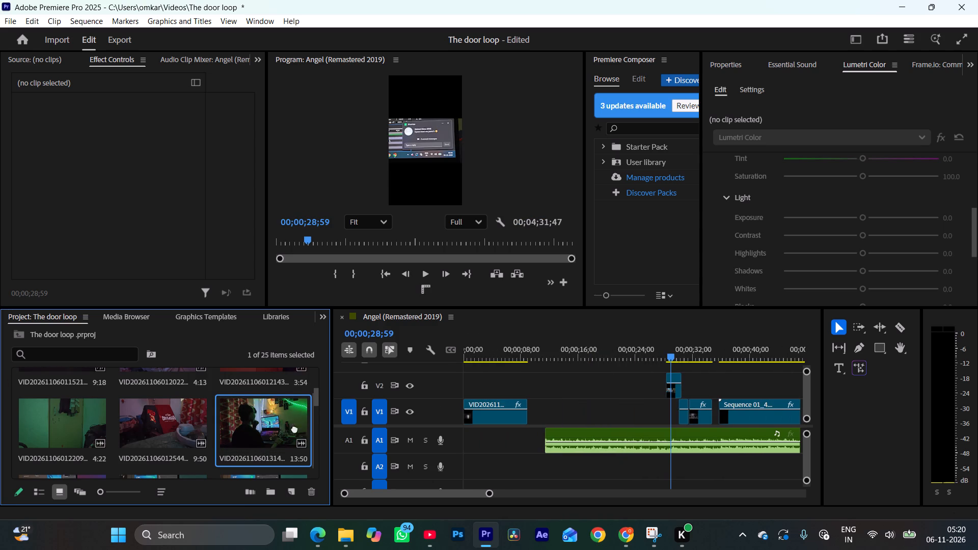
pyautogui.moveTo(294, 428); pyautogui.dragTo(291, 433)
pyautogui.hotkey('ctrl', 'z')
# Open VID20261106013149.mp4 in the Source Monitor and mark its In point at 00:00:00:51.
pyautogui.doubleClick(279, 425)
pyautogui.scroll(1, 280, 429)
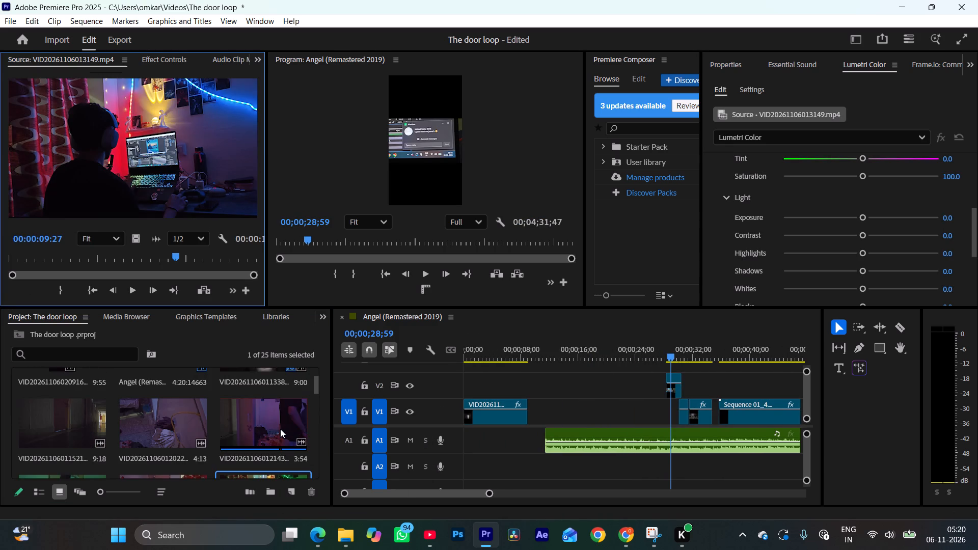
pyautogui.scroll(3, 244, 425)
pyautogui.scroll(-2, 241, 425)
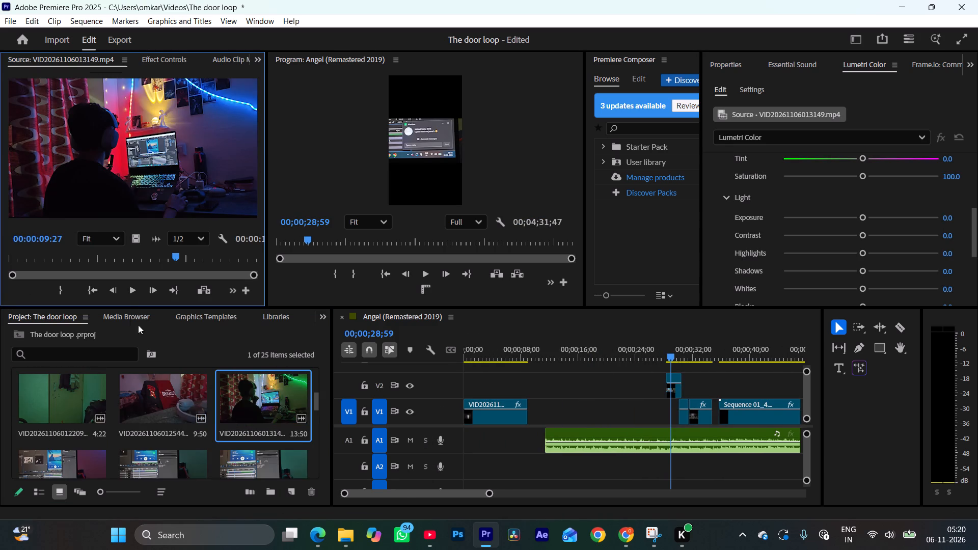
pyautogui.scroll(-3, 243, 395)
pyautogui.scroll(-3, 266, 436)
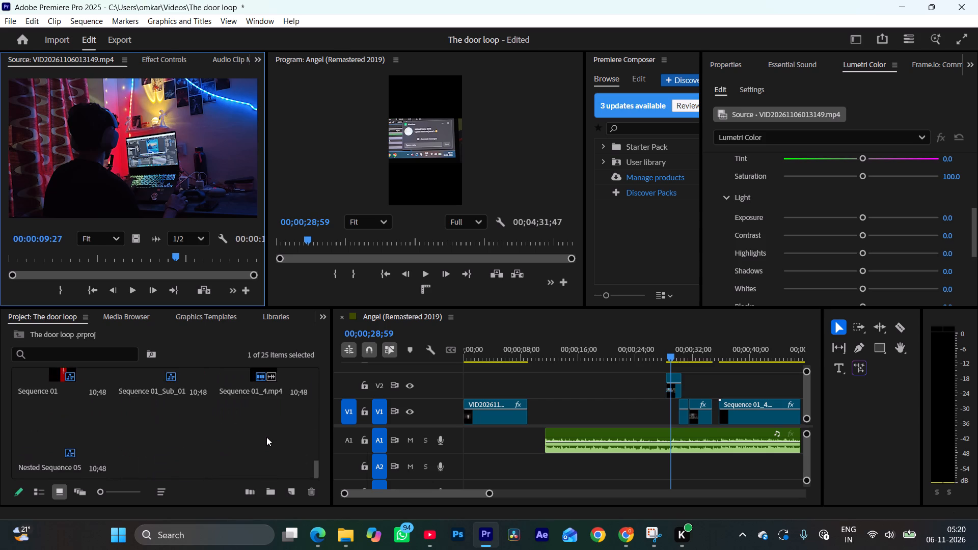
pyautogui.scroll(5, 266, 437)
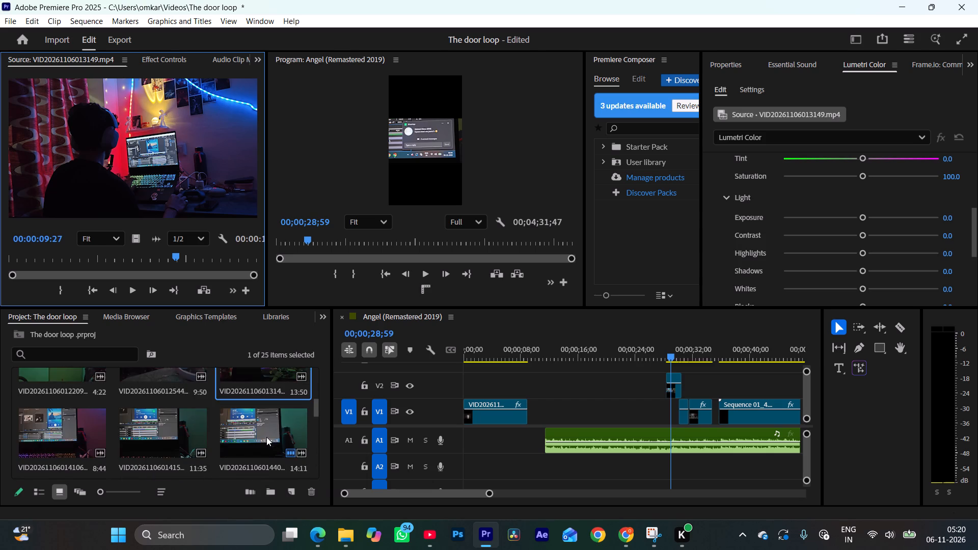
pyautogui.scroll(1, 266, 437)
pyautogui.moveTo(99, 263); pyautogui.dragTo(6, 253)
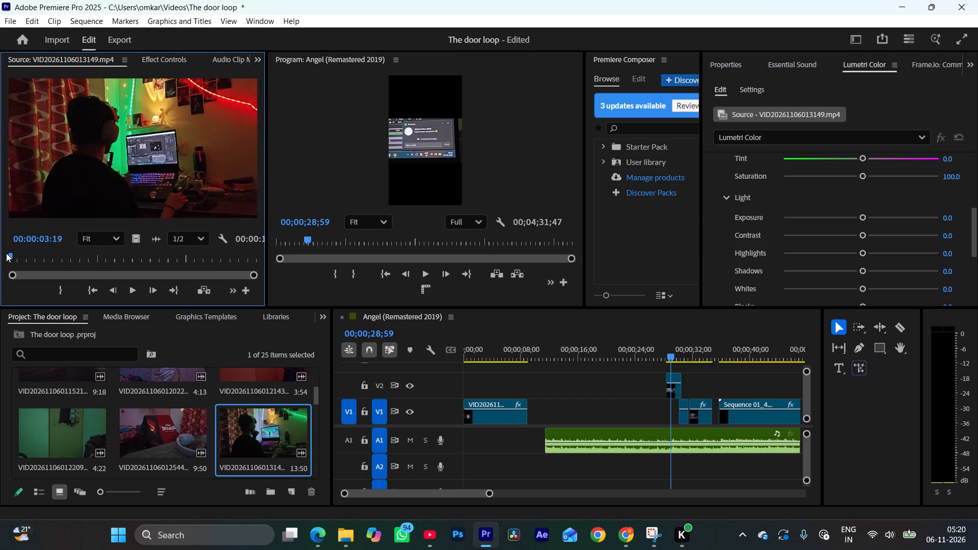
pyautogui.moveTo(6, 253); pyautogui.dragTo(5, 283)
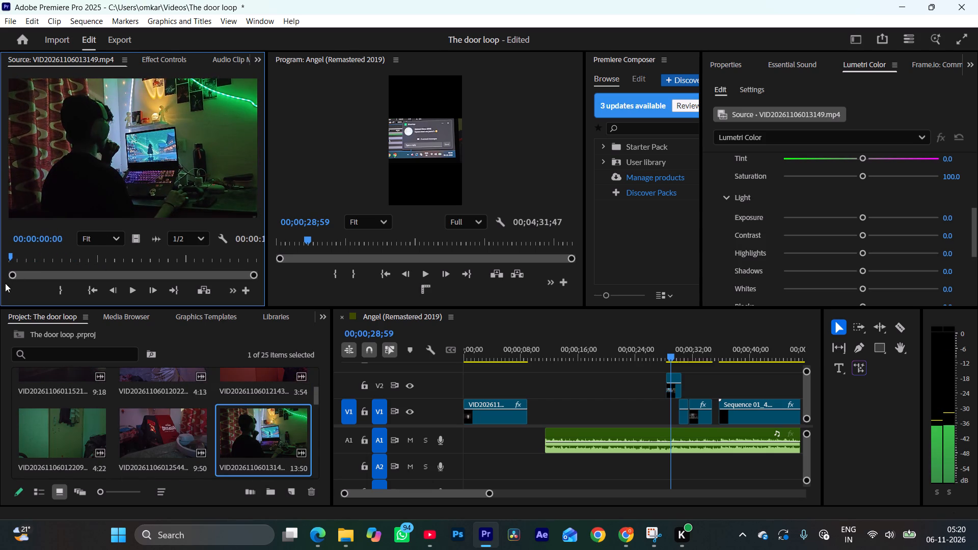
pyautogui.moveTo(5, 283); pyautogui.dragTo(34, 289)
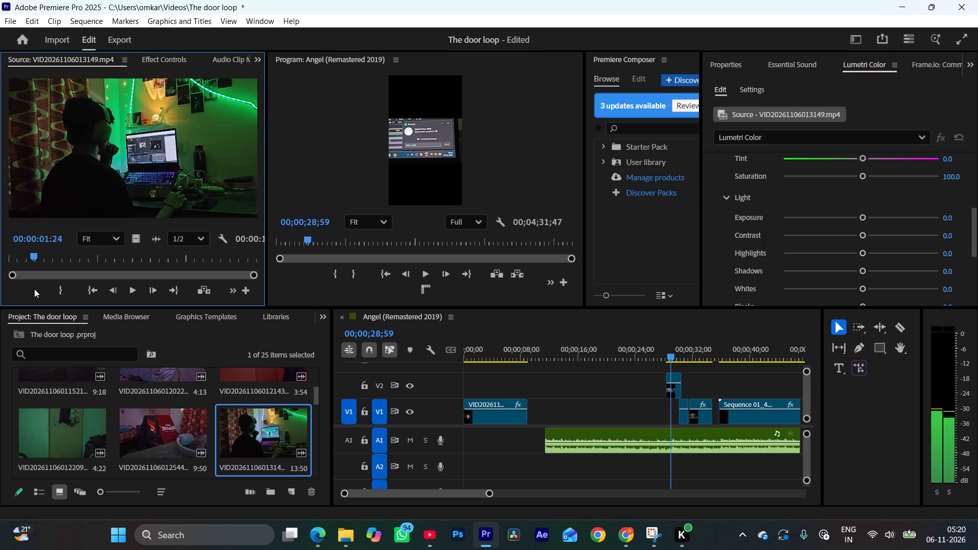
pyautogui.moveTo(34, 289); pyautogui.dragTo(25, 290)
pyautogui.press('i')
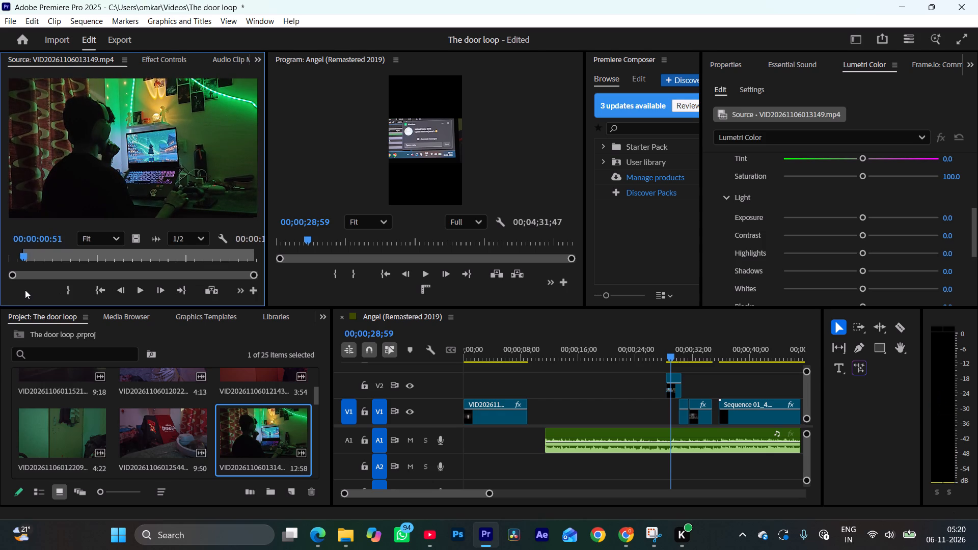
# Preview the footage from the In point and mark the Out point at 00:00:02:25.
pyautogui.press('space')
pyautogui.press('space')
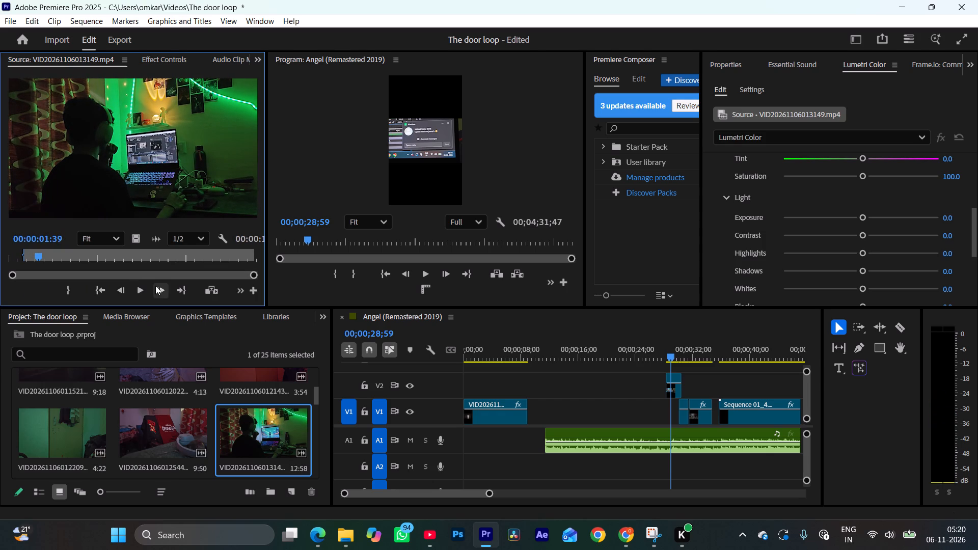
pyautogui.press('space')
pyautogui.moveTo(43, 261); pyautogui.dragTo(56, 258)
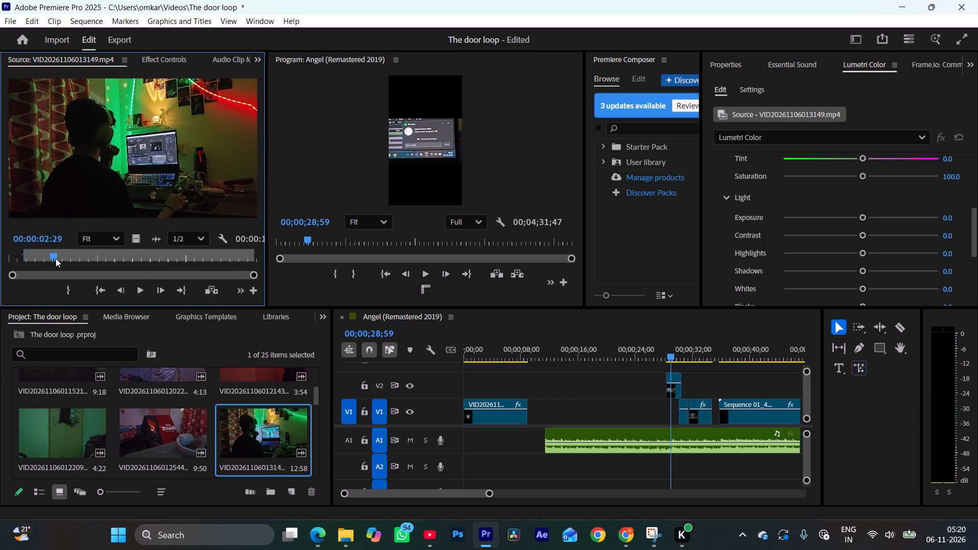
pyautogui.moveTo(56, 258); pyautogui.dragTo(52, 258)
pyautogui.press('o')
# Place only the video of the marked range on V2 directly before the notification clip and play it back.
pyautogui.moveTo(138, 237); pyautogui.dragTo(656, 395)
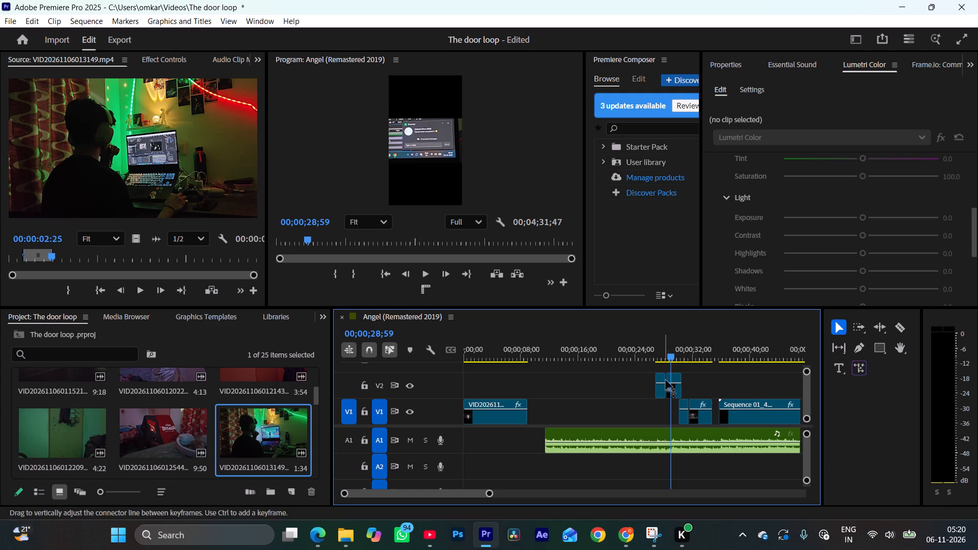
pyautogui.moveTo(664, 361); pyautogui.dragTo(651, 360)
pyautogui.press('space')
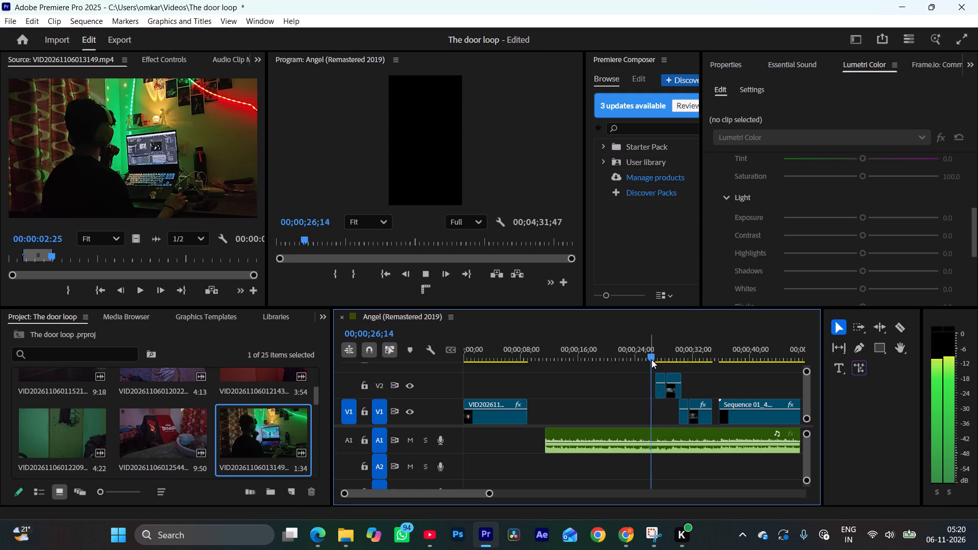
pyautogui.press('space')
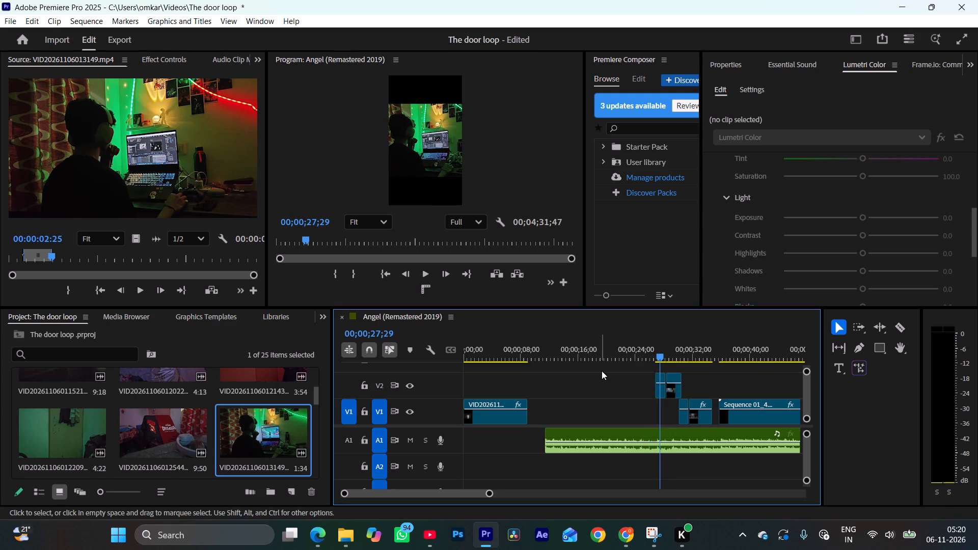
# Set the scale of the new VID20261106013149.mp4 clip on V2 to 58.
pyautogui.click(661, 385)
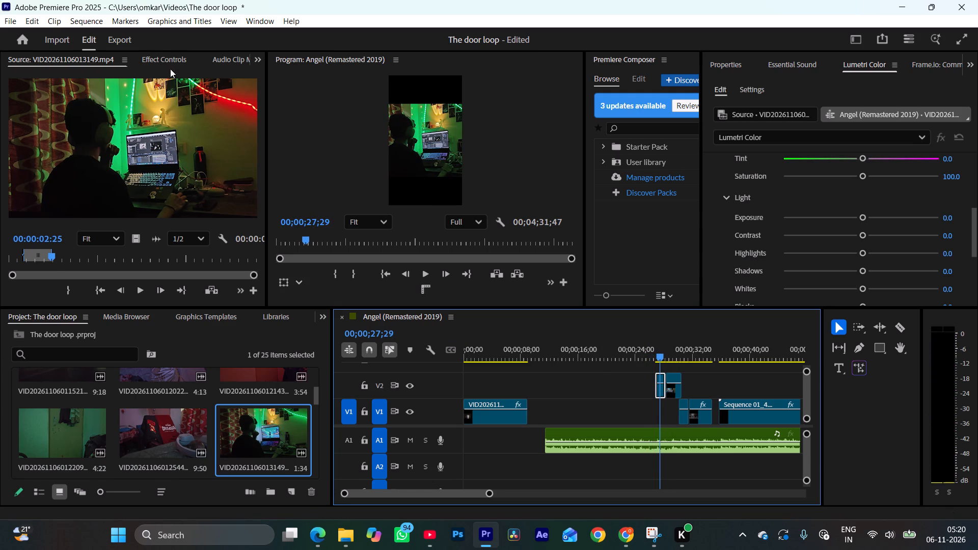
pyautogui.click(171, 62)
pyautogui.click(113, 140)
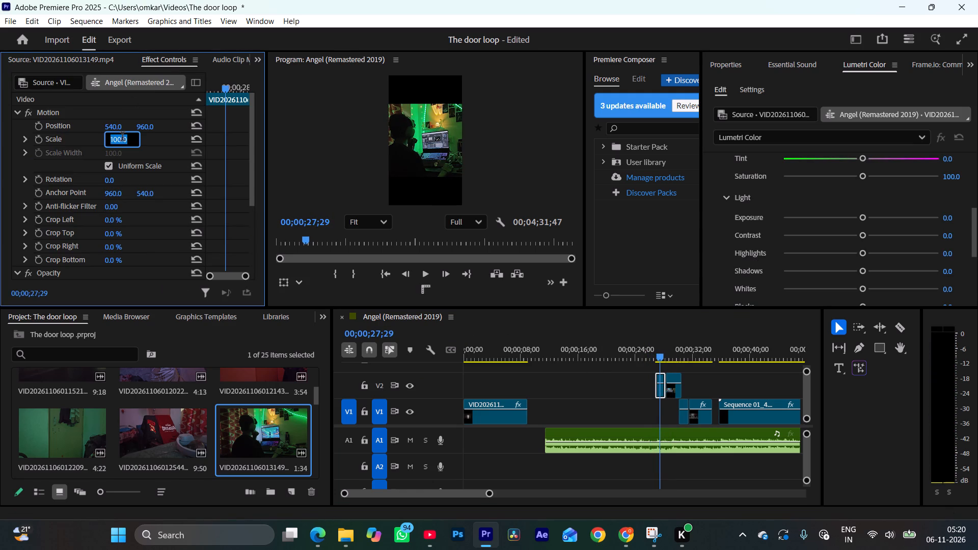
pyautogui.write('58')
pyautogui.press('Return')
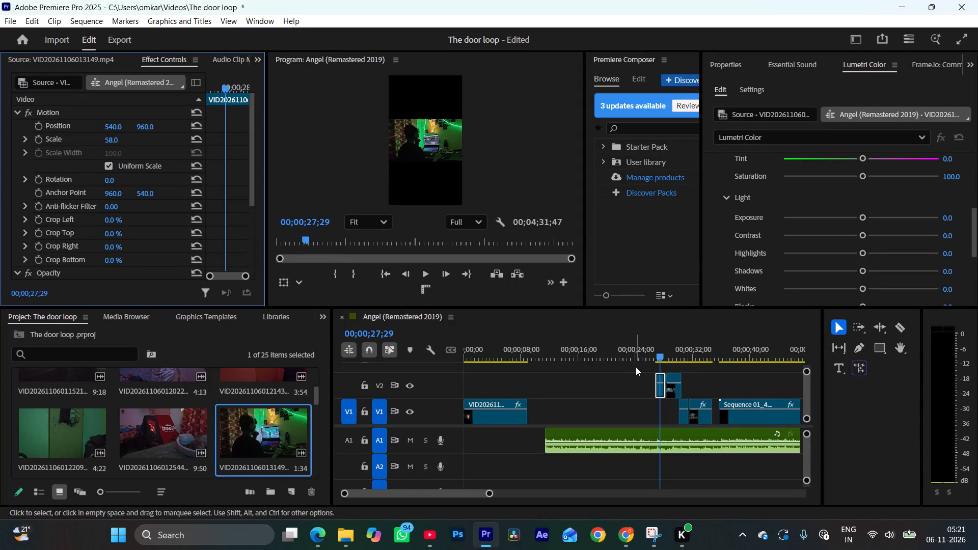
# Replay the passage around the new V2 clip several times to check its start and cuts against the music.
pyautogui.moveTo(657, 355); pyautogui.dragTo(652, 355)
pyautogui.press('space')
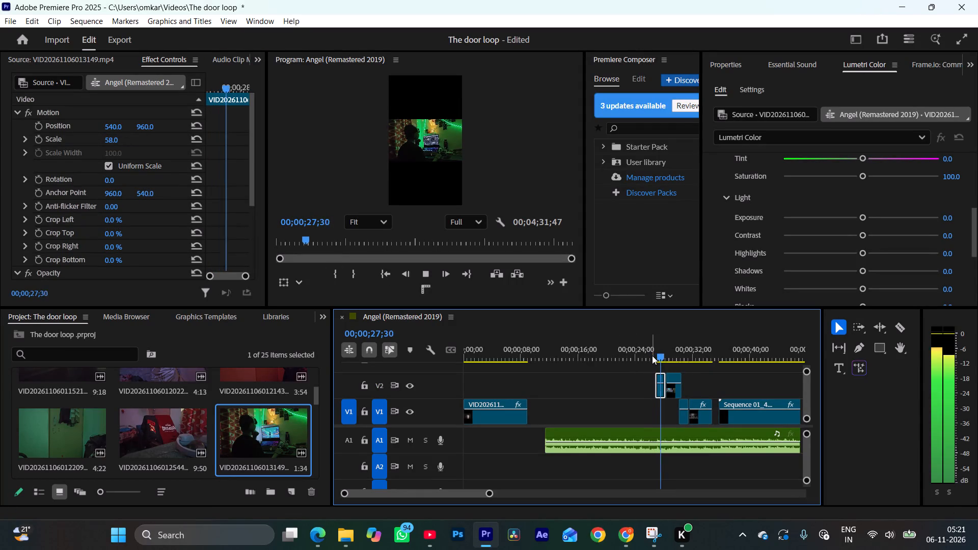
pyautogui.press('space')
pyautogui.click(652, 355)
pyautogui.press('space')
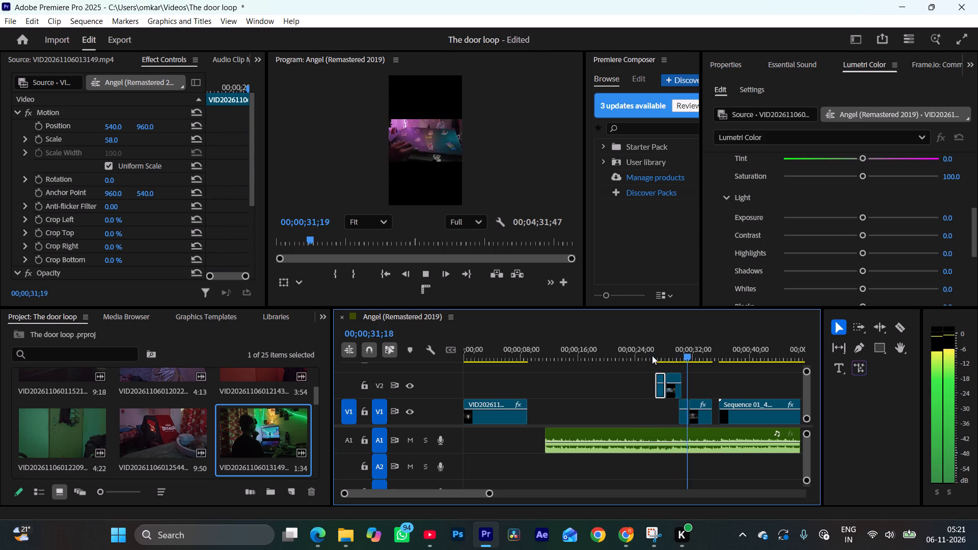
pyautogui.press('space')
pyautogui.click(650, 353)
pyautogui.press('space')
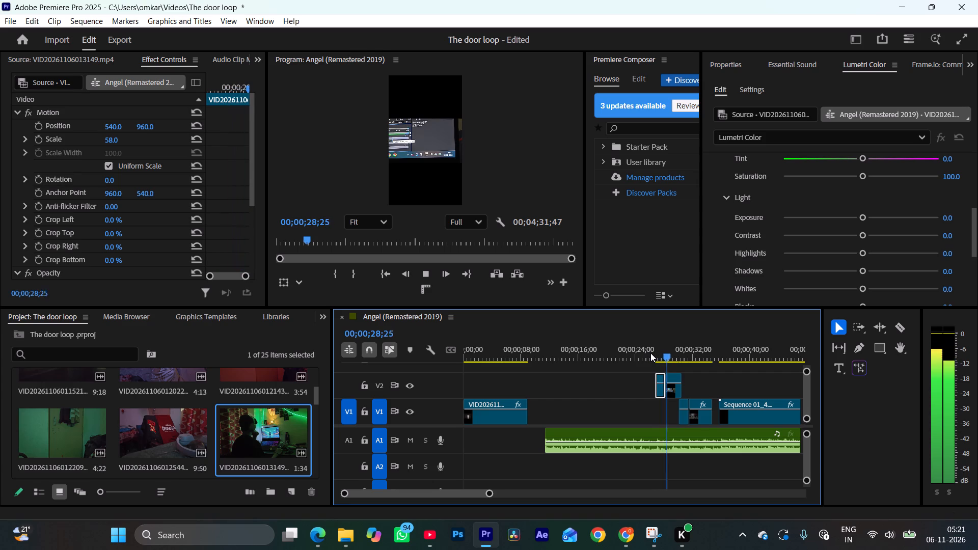
pyautogui.moveTo(650, 353); pyautogui.dragTo(642, 354)
pyautogui.click(651, 354)
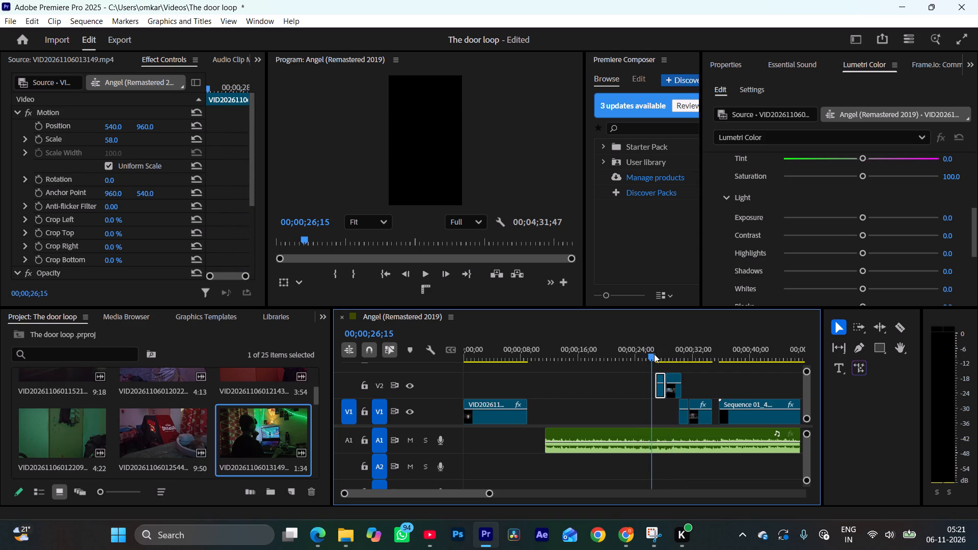
pyautogui.press('space')
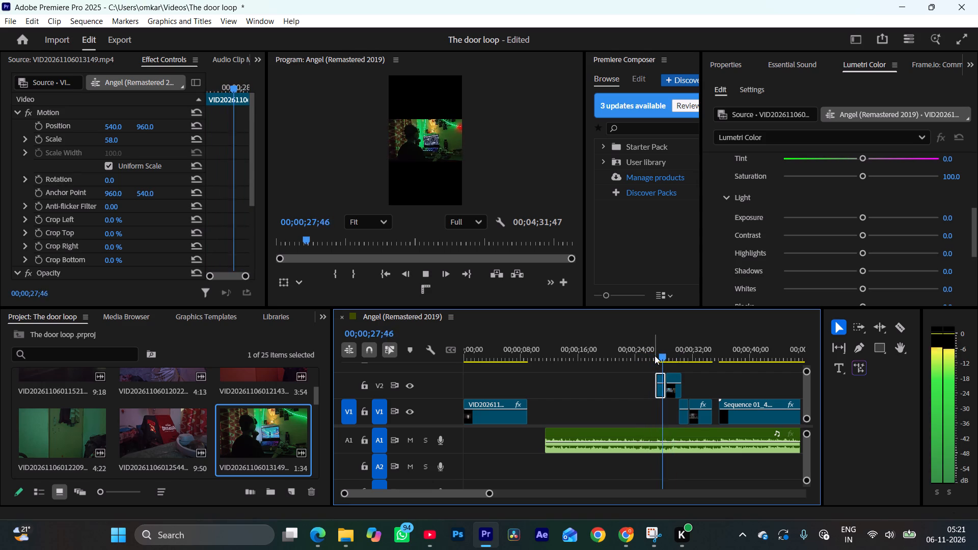
pyautogui.press('space')
pyautogui.click(655, 355)
pyautogui.press('space')
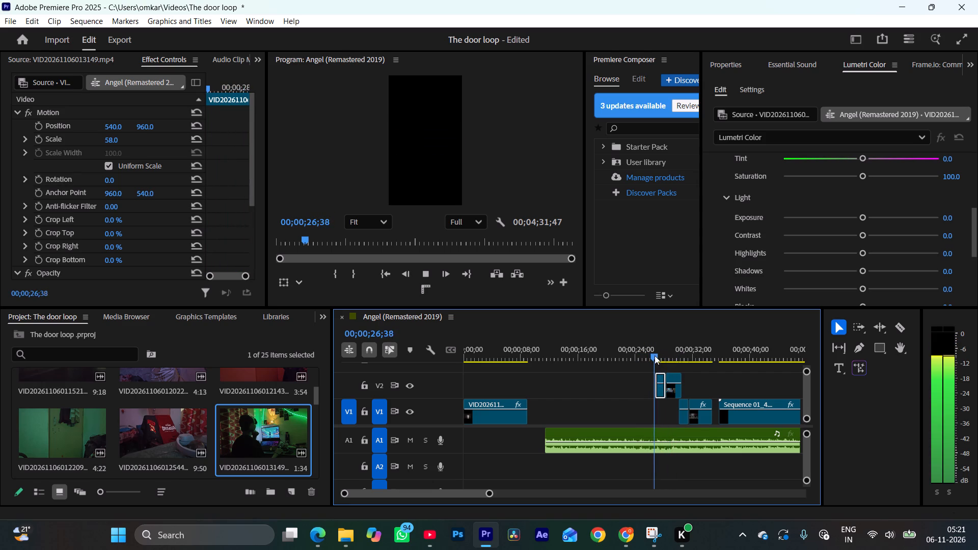
pyautogui.press('space')
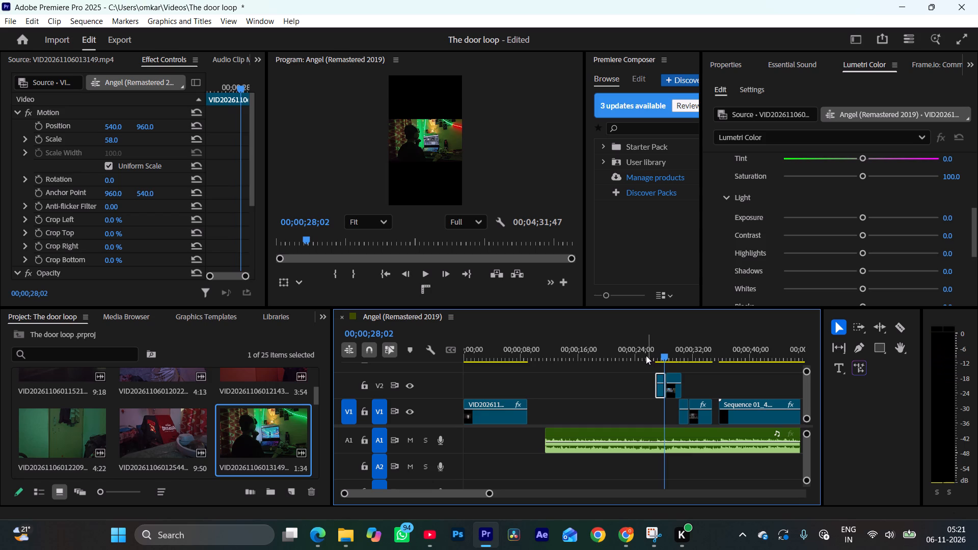
pyautogui.click(643, 354)
pyautogui.press('space')
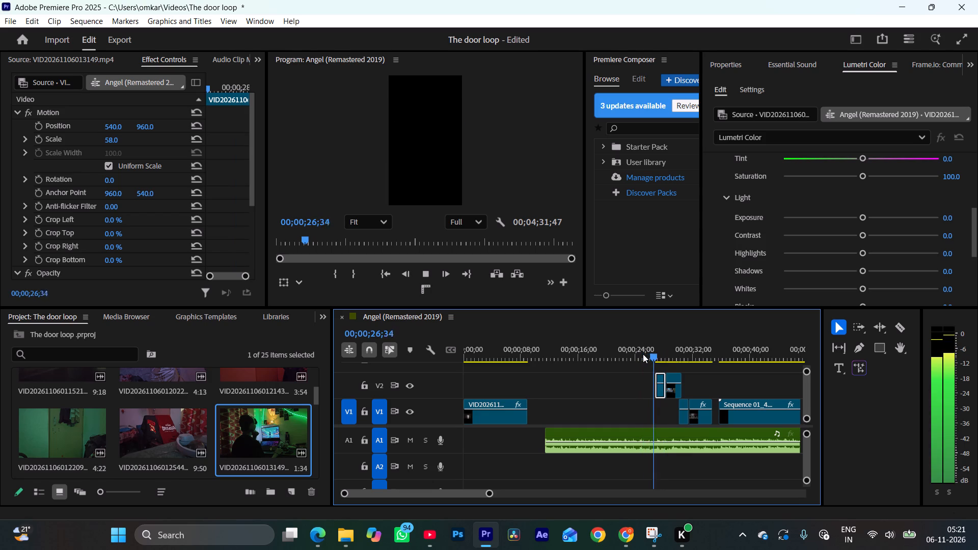
pyautogui.click(640, 353)
pyautogui.press('space')
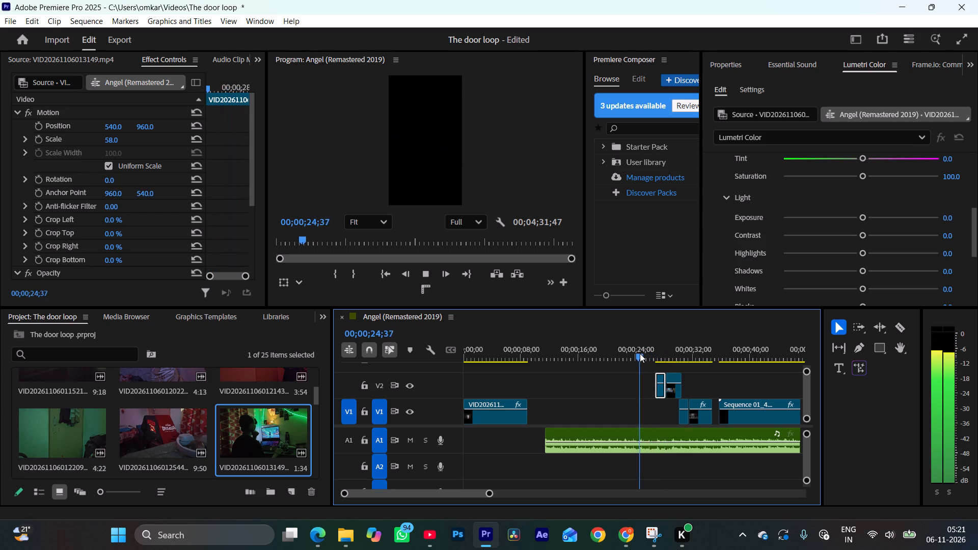
pyautogui.press('space')
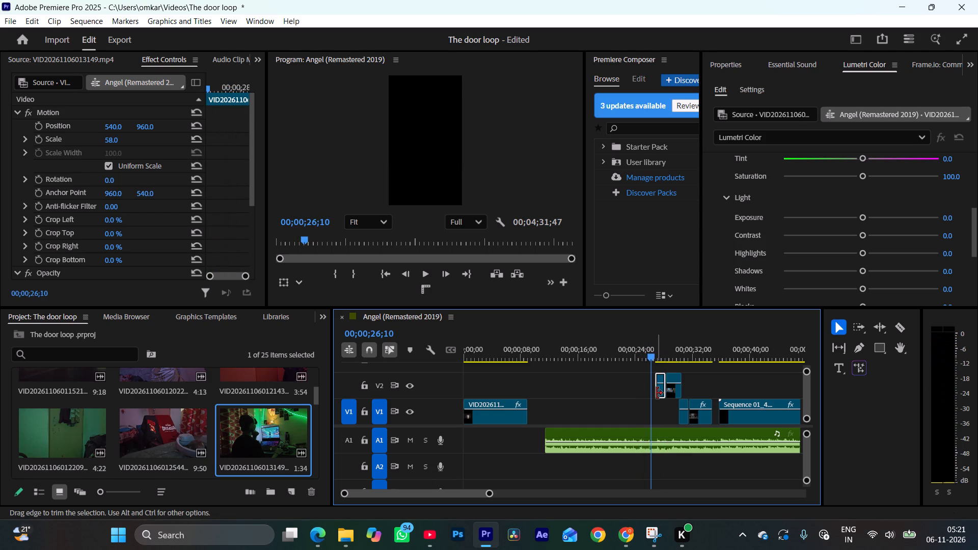
# Extend the start of the new V2 clip earlier to about 00;00;26;10 and replay its opening.
pyautogui.moveTo(657, 393); pyautogui.dragTo(650, 393)
pyautogui.click(648, 356)
pyautogui.press('space')
pyautogui.click(646, 356)
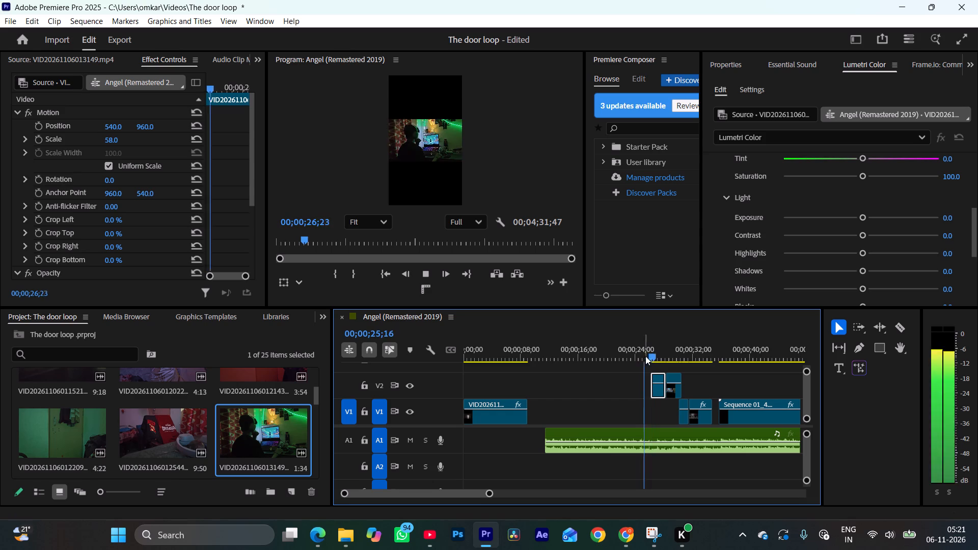
pyautogui.press('space')
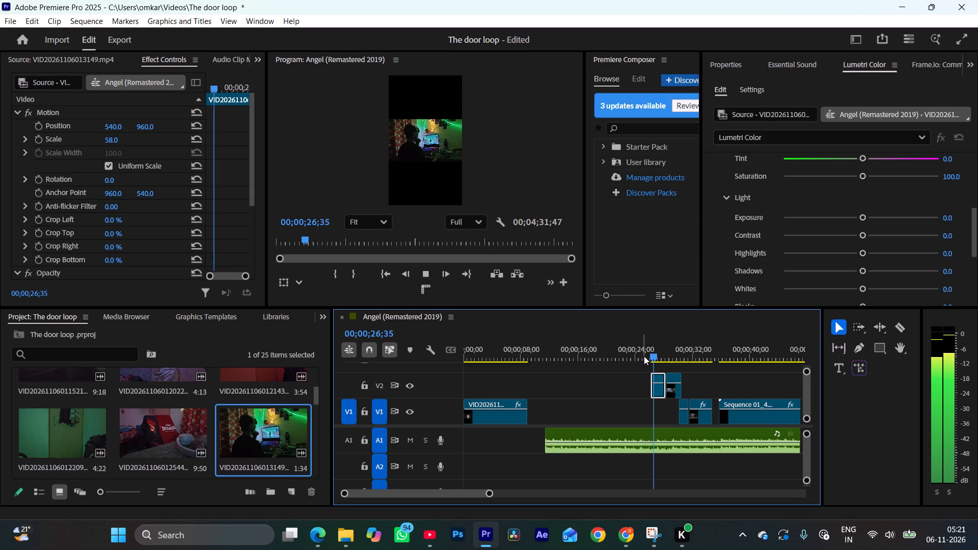
# Replay the new VID20261106013149.mp4 clip on V2 from its opening through to the notification clip.
pyautogui.press('space')
pyautogui.moveTo(657, 351); pyautogui.dragTo(649, 353)
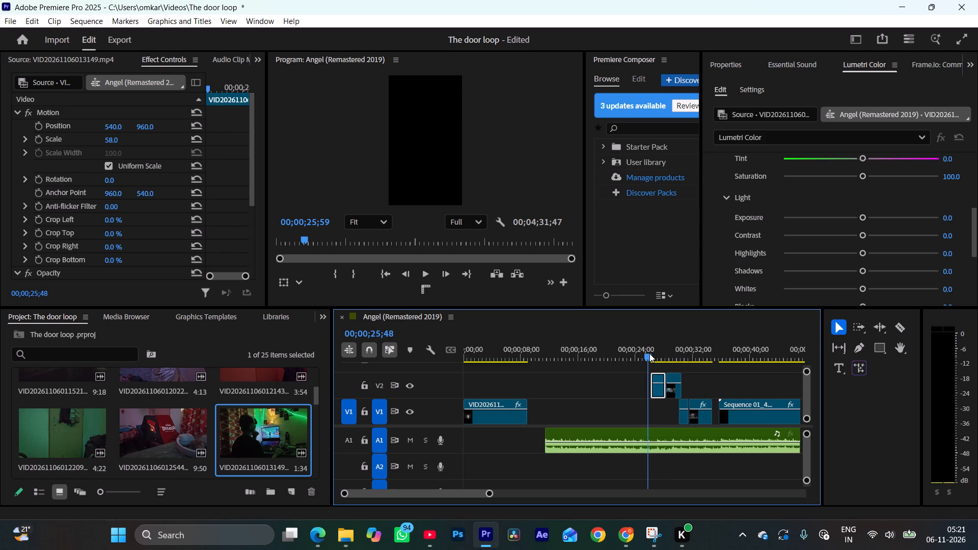
pyautogui.moveTo(649, 353); pyautogui.dragTo(650, 353)
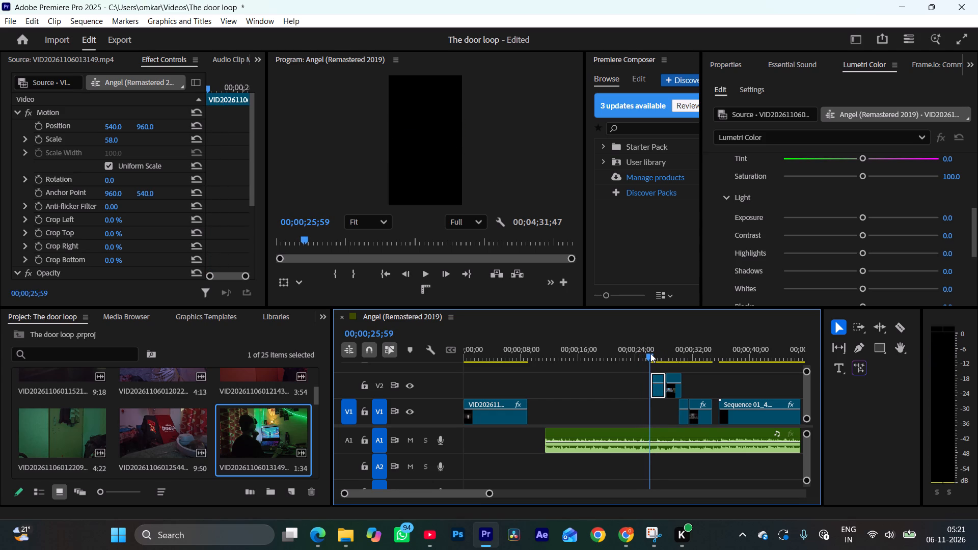
pyautogui.moveTo(650, 353); pyautogui.dragTo(650, 353)
pyautogui.press('space')
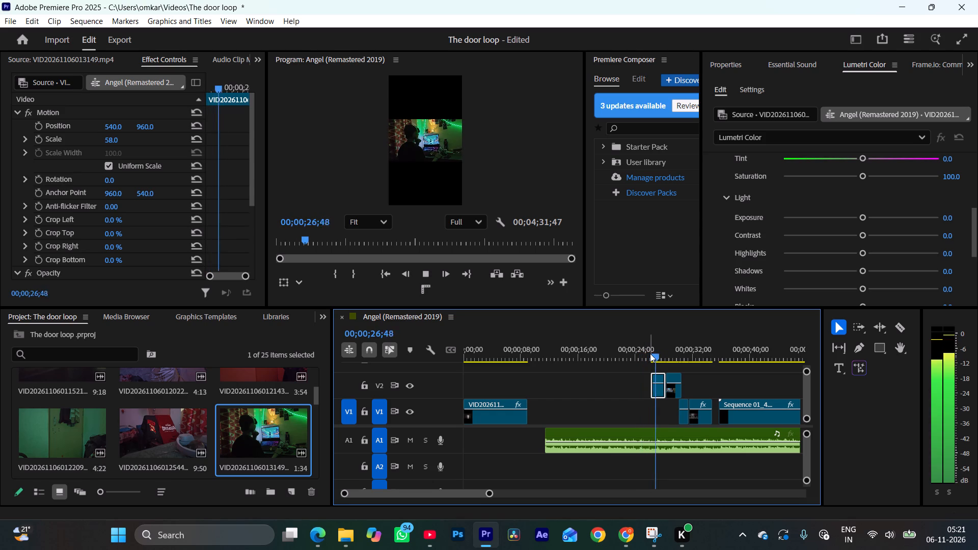
pyautogui.press('space')
pyautogui.press('space')
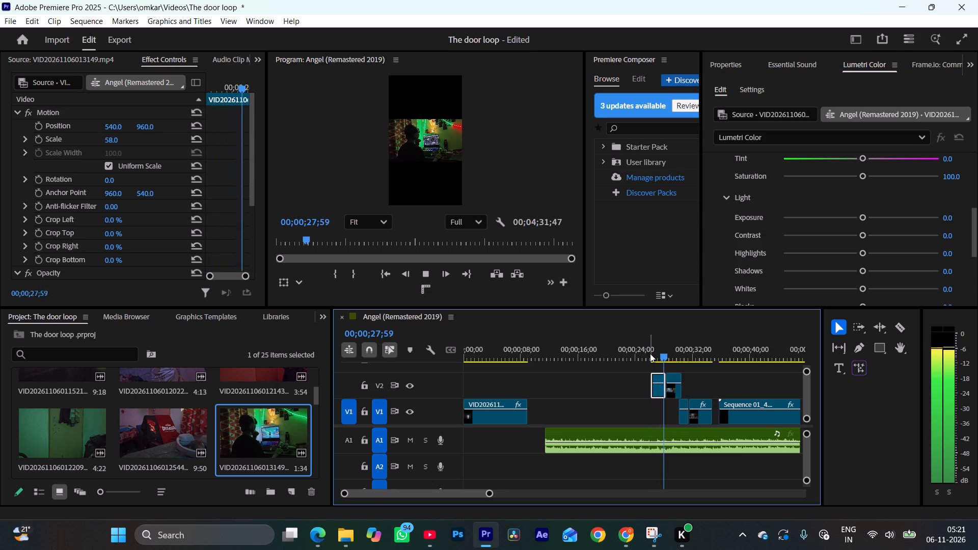
pyautogui.press('space')
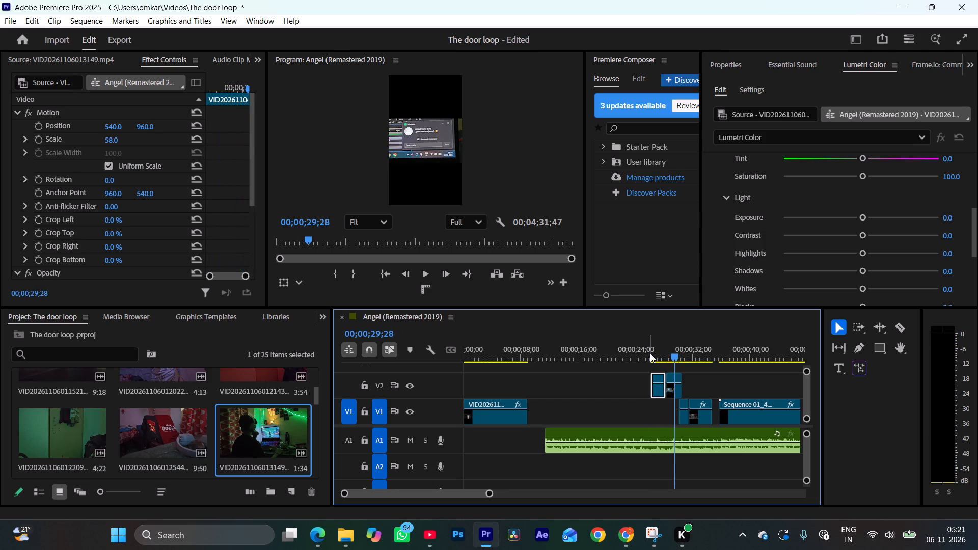
# Open VID20261106012544.mp4 as the source, scrub through it and mark its out point at 00:00:07:17.
pyautogui.doubleClick(162, 428)
pyautogui.scroll(2, 264, 433)
pyautogui.scroll(-1, 263, 436)
pyautogui.scroll(-1, 147, 454)
pyautogui.doubleClick(166, 406)
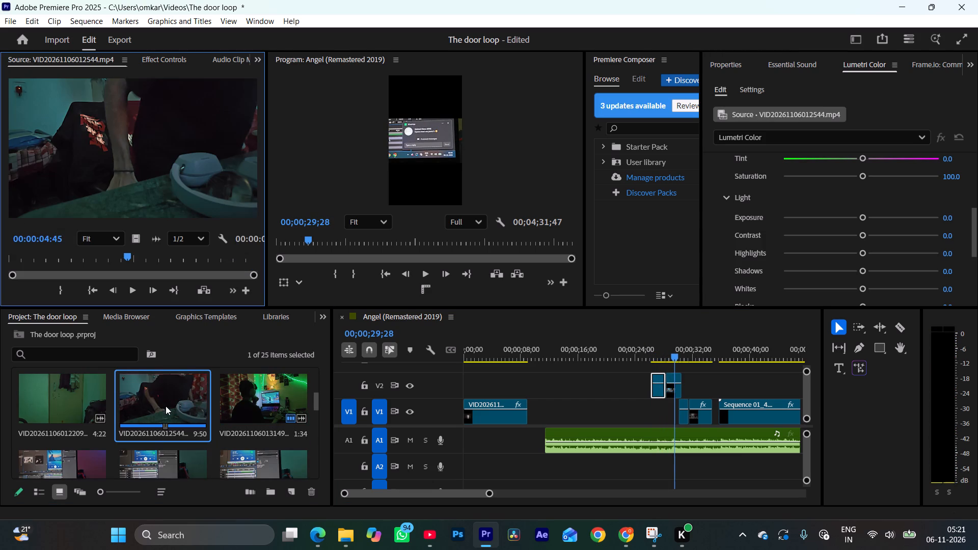
pyautogui.moveTo(103, 258); pyautogui.dragTo(112, 263)
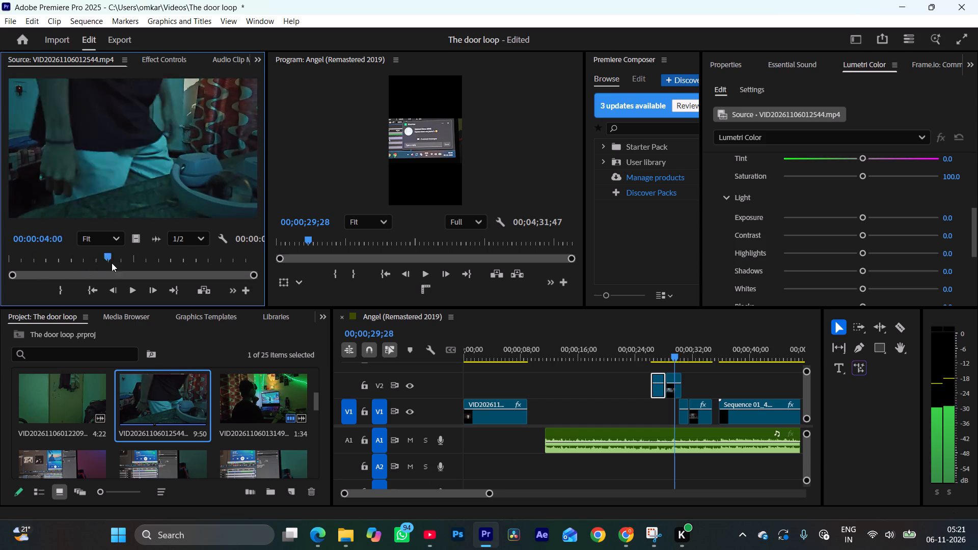
pyautogui.moveTo(112, 263); pyautogui.dragTo(187, 270)
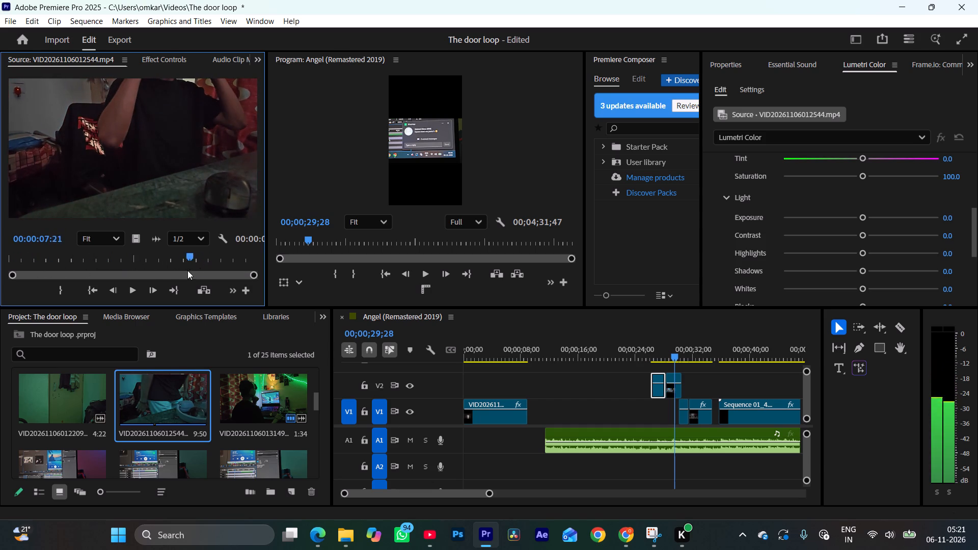
pyautogui.moveTo(187, 270); pyautogui.dragTo(189, 277)
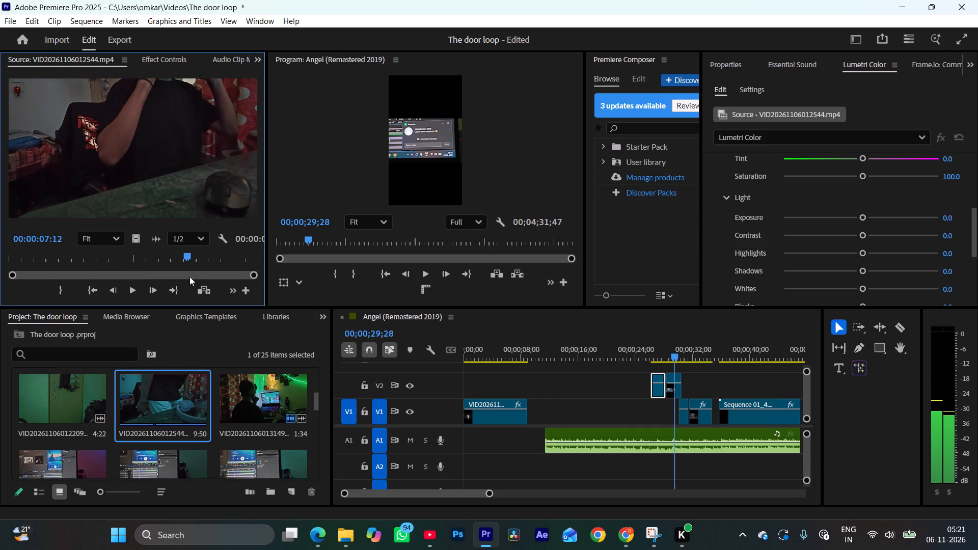
pyautogui.moveTo(189, 277); pyautogui.dragTo(192, 277)
pyautogui.press('o')
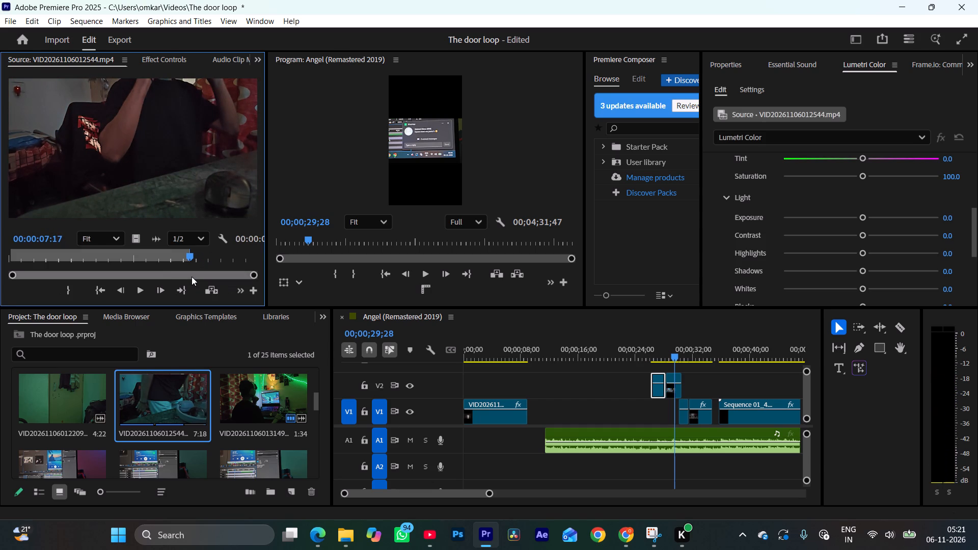
# Place only the video of the marked VID20261106012544.mp4 range on V2 directly before the VID20261106013149.mp4 clip and play its opening.
pyautogui.moveTo(132, 240); pyautogui.dragTo(604, 388)
pyautogui.click(602, 354)
pyautogui.press('space')
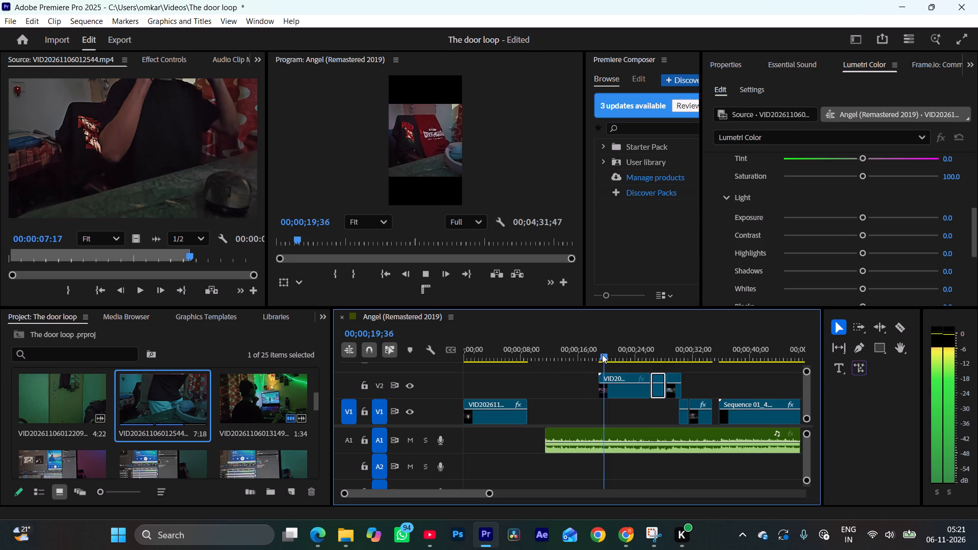
pyautogui.press('space')
# Set the scale of the VID20261106012544.mp4 clip on V2 to 58.
pyautogui.click(629, 386)
pyautogui.click(157, 56)
pyautogui.click(115, 145)
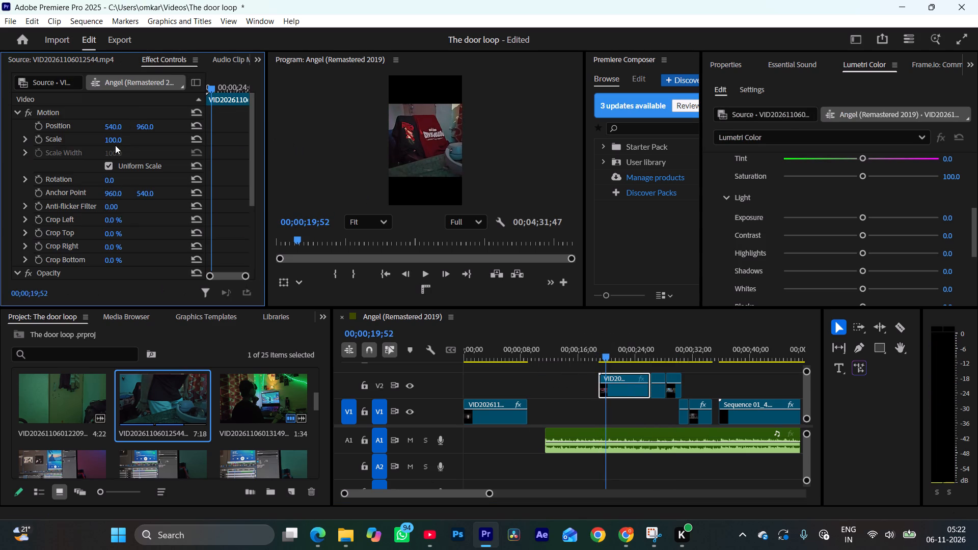
pyautogui.click(117, 140)
pyautogui.write('58')
pyautogui.press('Return')
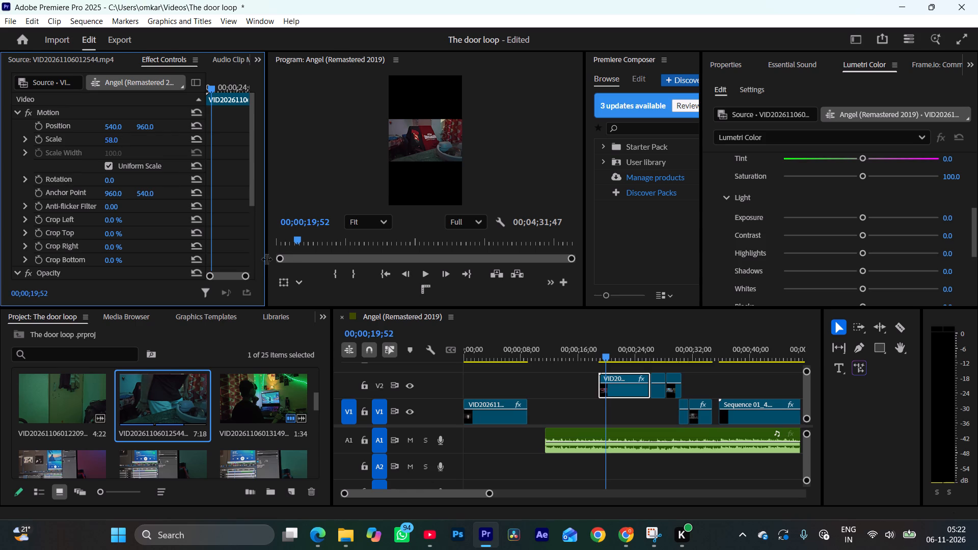
# Scrub the opening of the VID20261106012544.mp4 clip against the music and trim its start to 00;00;20;49.
pyautogui.moveTo(602, 356); pyautogui.dragTo(628, 364)
pyautogui.press('space')
pyautogui.press('space')
pyautogui.moveTo(617, 354); pyautogui.dragTo(597, 358)
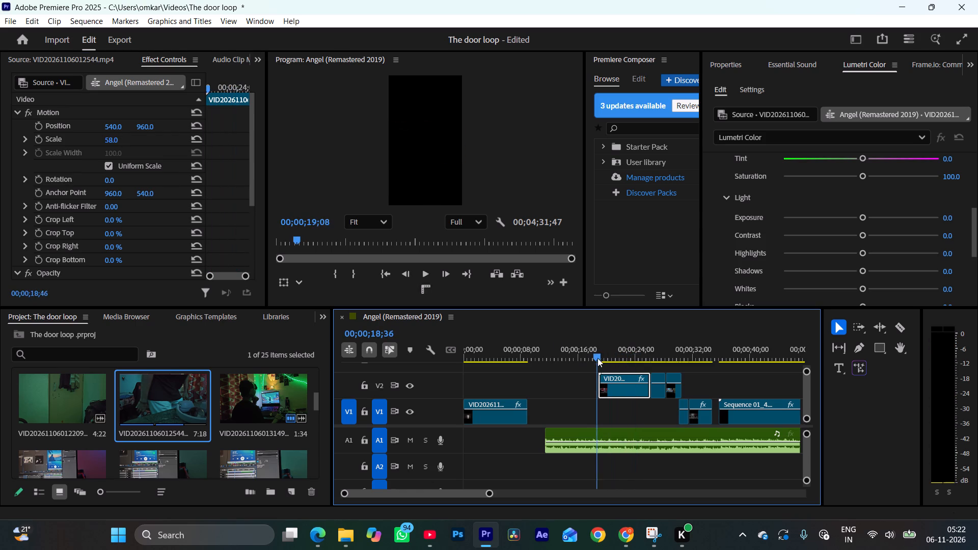
pyautogui.moveTo(597, 358); pyautogui.dragTo(611, 360)
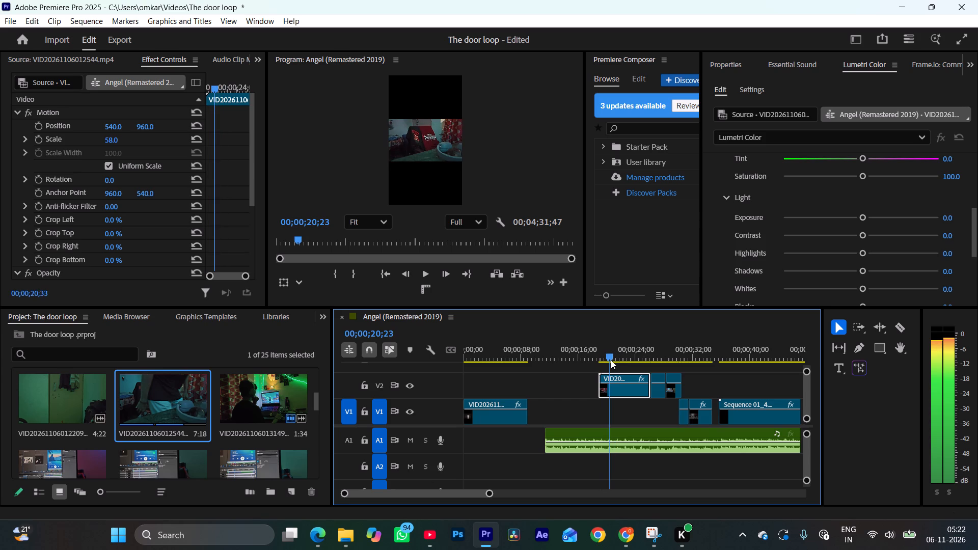
pyautogui.moveTo(611, 360); pyautogui.dragTo(613, 362)
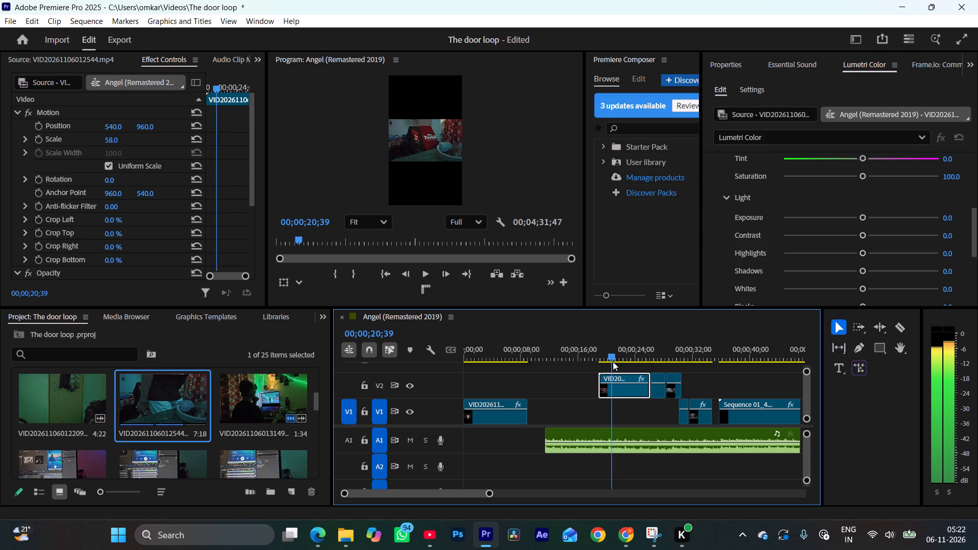
pyautogui.moveTo(613, 362); pyautogui.dragTo(614, 362)
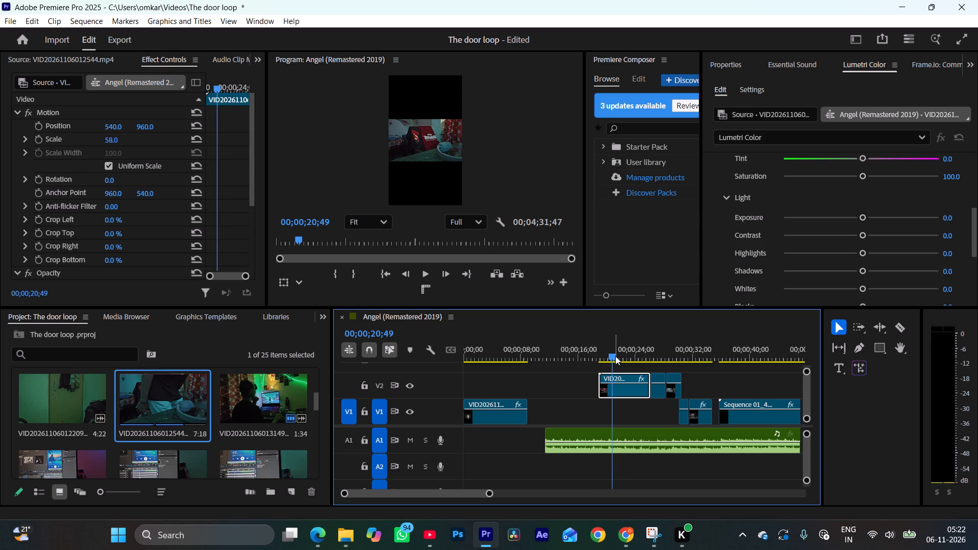
pyautogui.moveTo(600, 388); pyautogui.dragTo(611, 387)
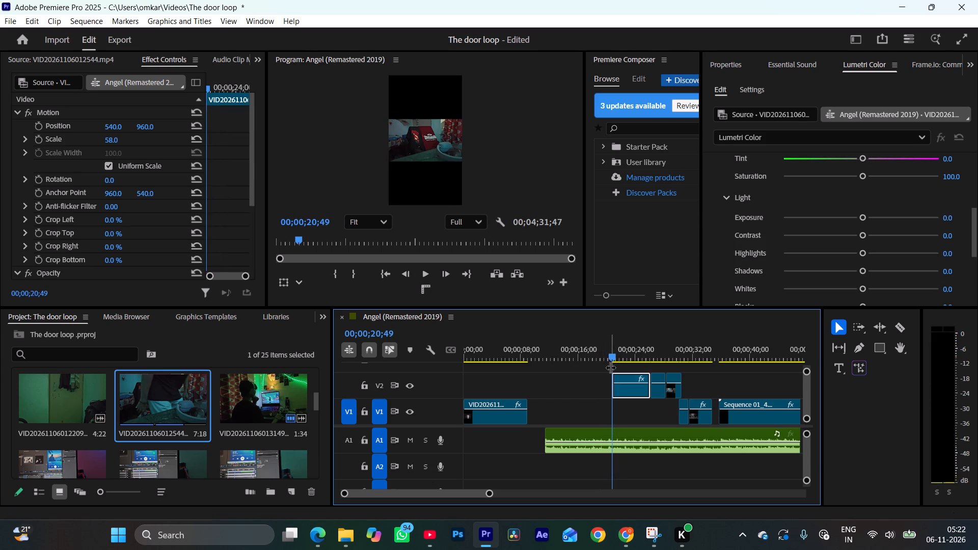
# Replay the cut from the VID20261106012544.mp4 clip to the following V2 clip several times to check its timing against the music.
pyautogui.press('space')
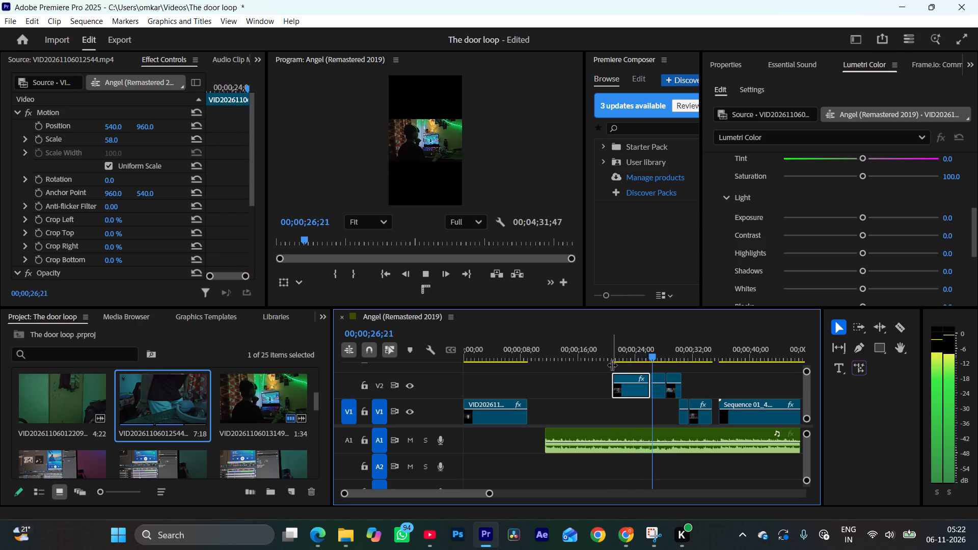
pyautogui.press('space')
pyautogui.click(640, 351)
pyautogui.press('space')
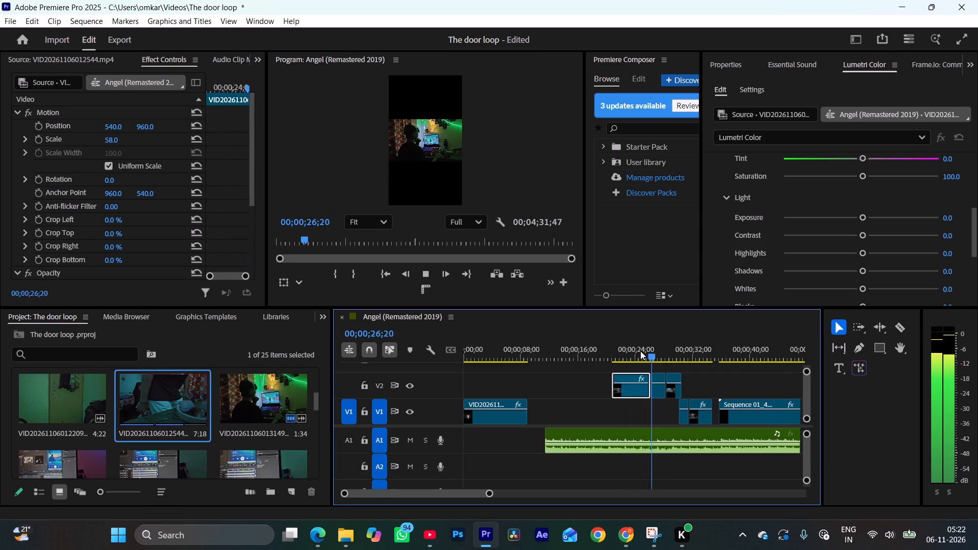
pyautogui.click(640, 351)
pyautogui.press('space')
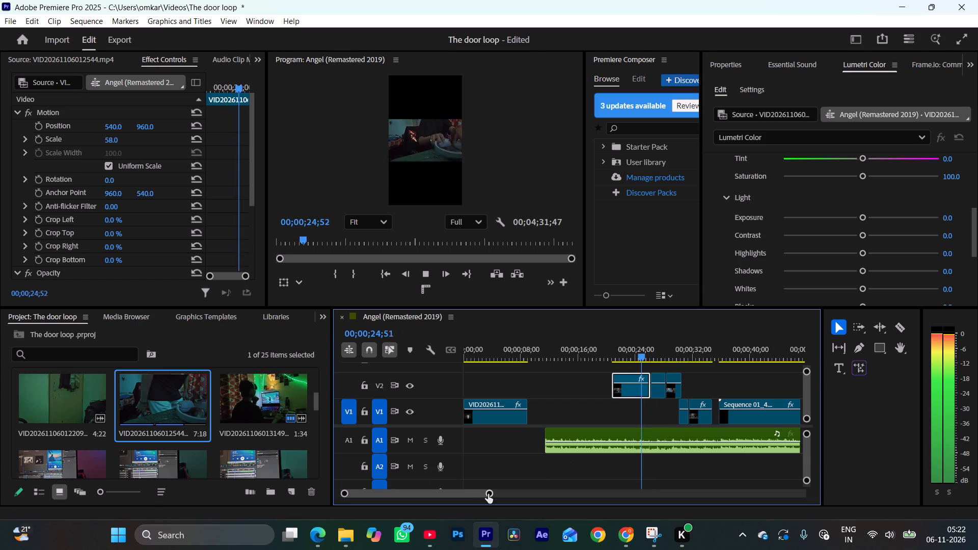
pyautogui.moveTo(488, 494); pyautogui.dragTo(459, 500)
pyautogui.press('space')
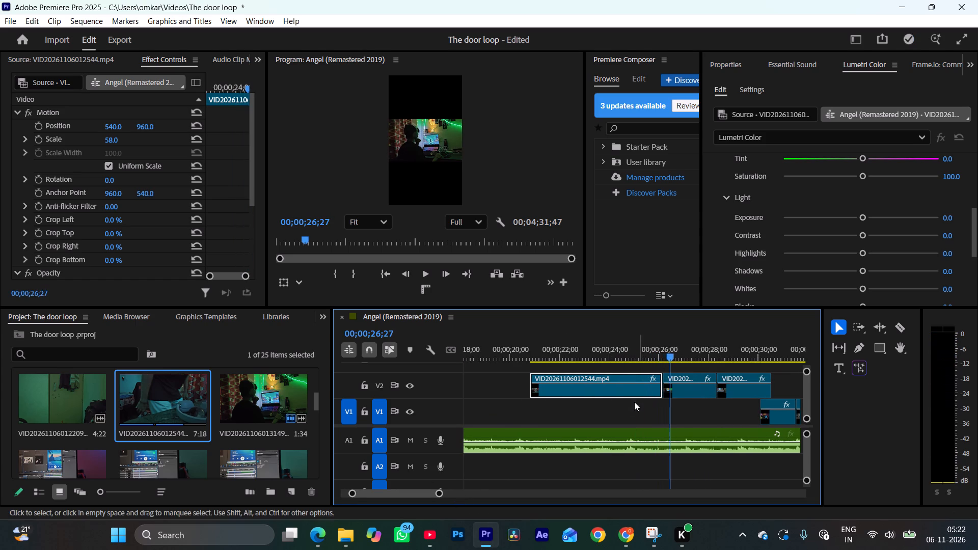
pyautogui.moveTo(617, 356); pyautogui.dragTo(588, 356)
pyautogui.press('space')
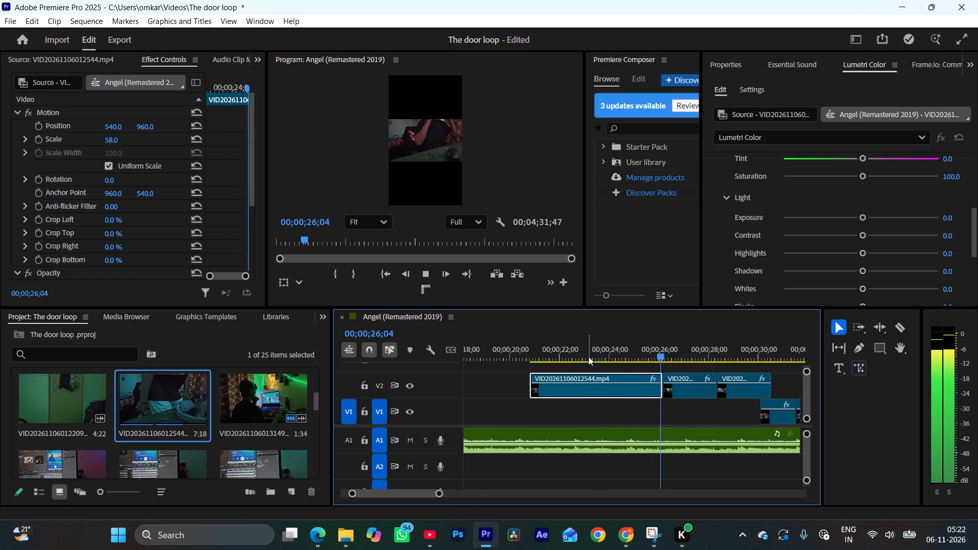
pyautogui.press('space')
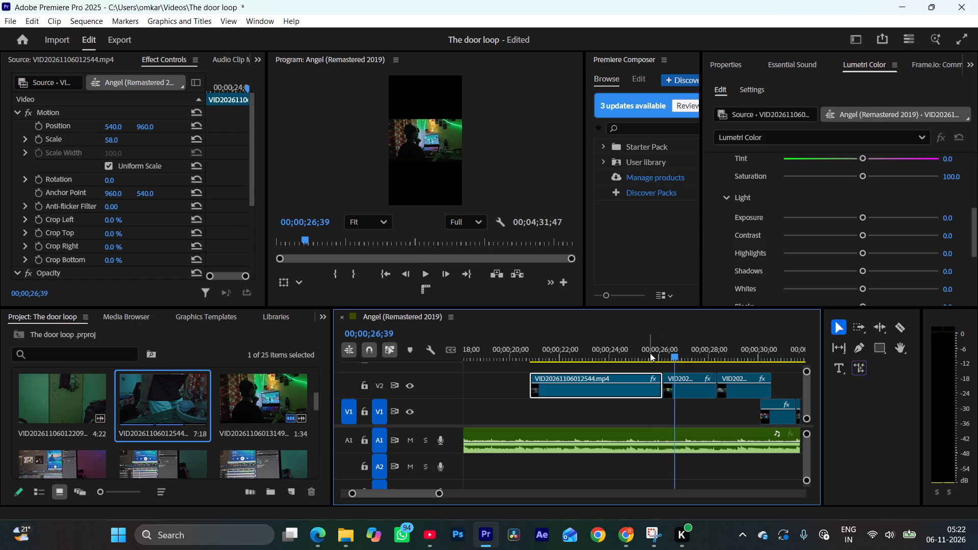
pyautogui.click(650, 353)
pyautogui.press('space')
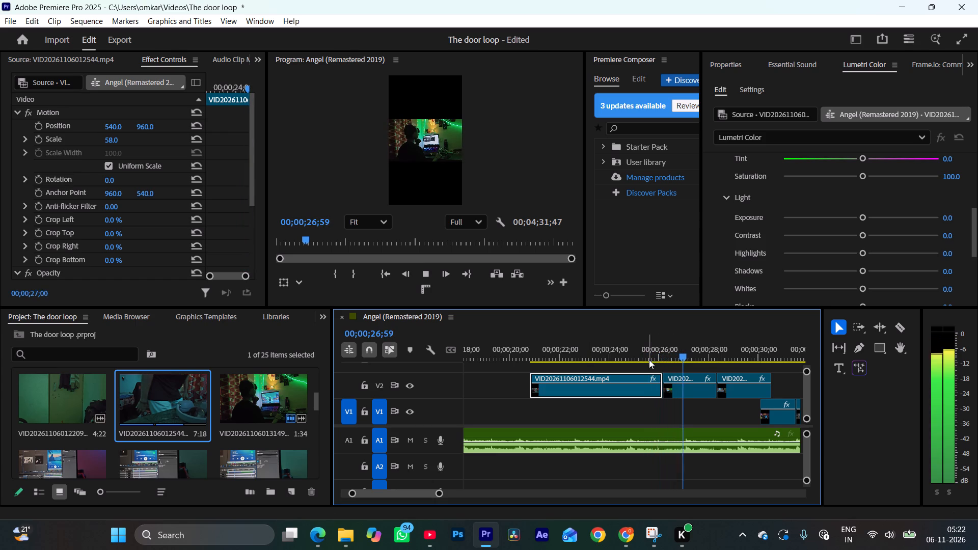
pyautogui.press('space')
# Shift the VID20261106012544.mp4 clip earlier to end at about 00;00;25;56, extend the next V2 clip's start to meet it, and replay the cut.
pyautogui.click(663, 354)
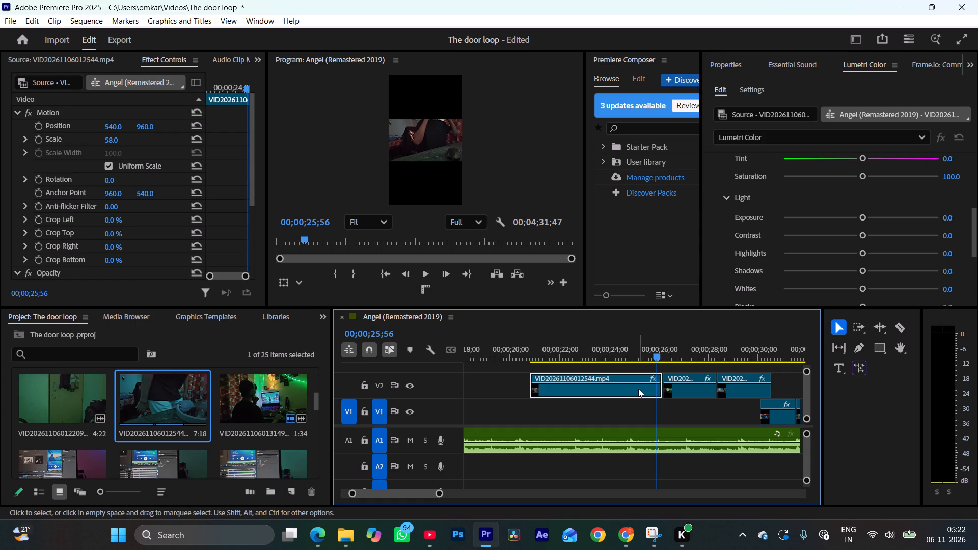
pyautogui.moveTo(638, 389); pyautogui.dragTo(633, 389)
pyautogui.click(664, 388)
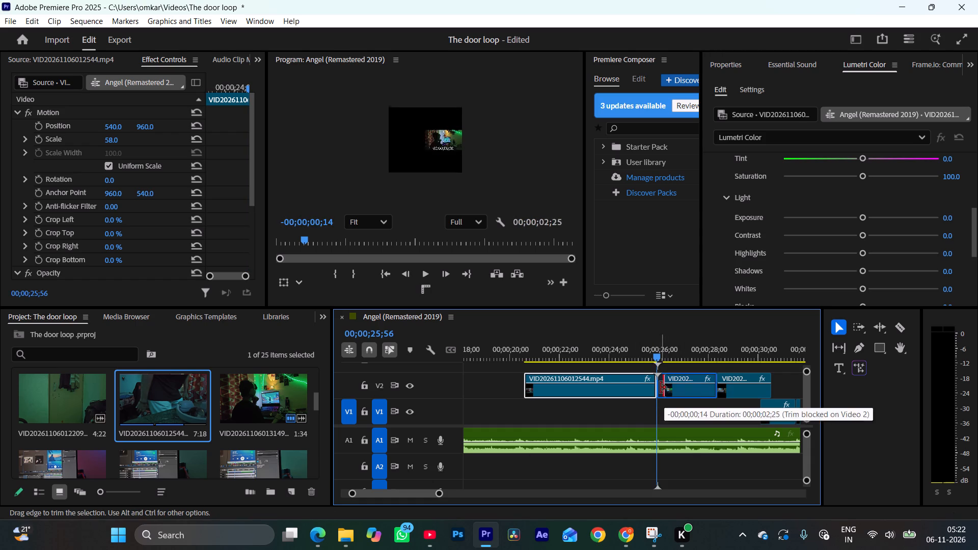
pyautogui.click(647, 356)
pyautogui.press('space')
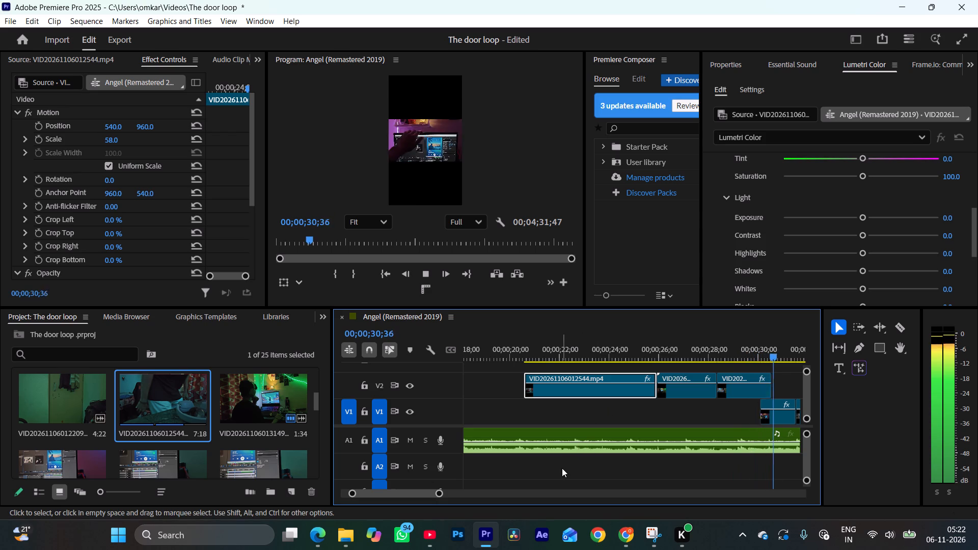
pyautogui.press('space')
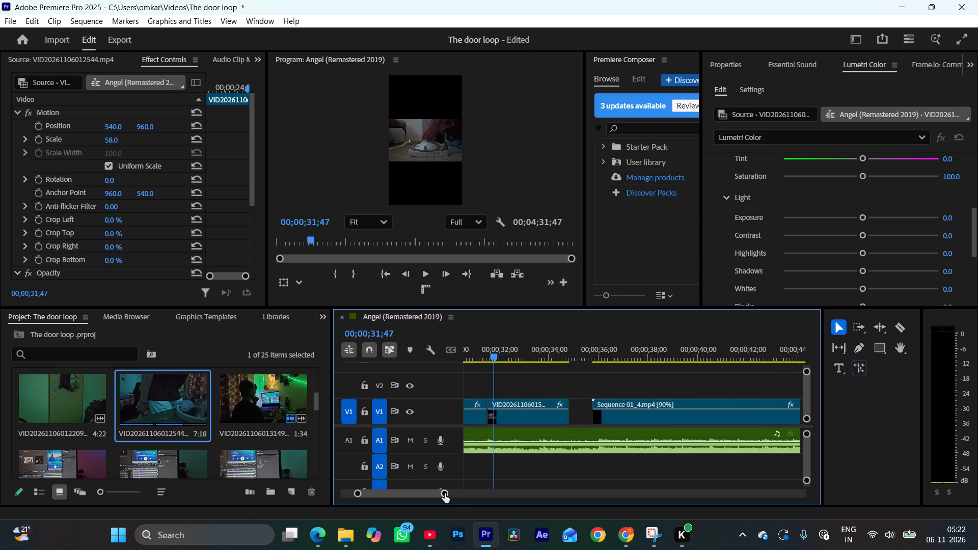
# Replay the opening of the VID20261106012544.mp4 clip and scrub the music in the empty stretch before it.
pyautogui.moveTo(445, 493); pyautogui.dragTo(459, 493)
pyautogui.moveTo(512, 353); pyautogui.dragTo(498, 354)
pyautogui.press('space')
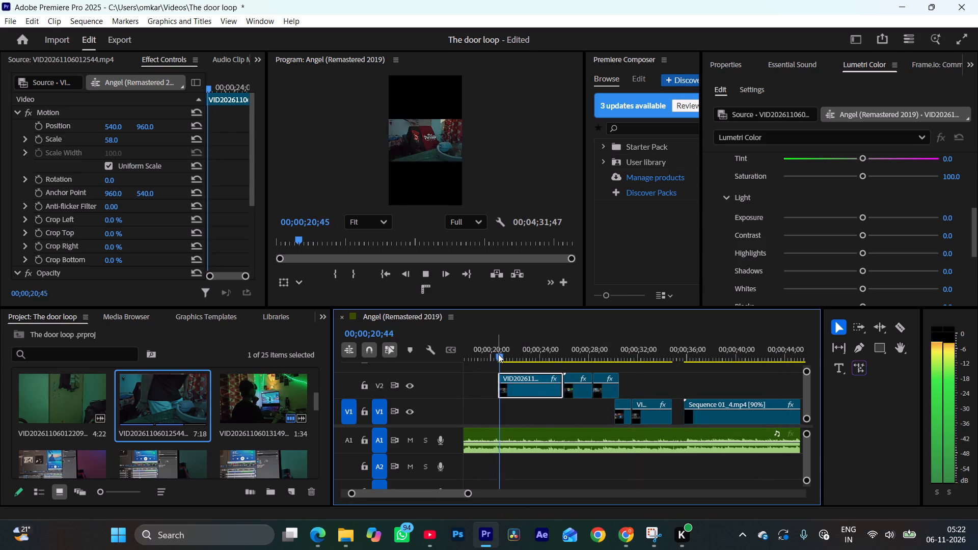
pyautogui.press('space')
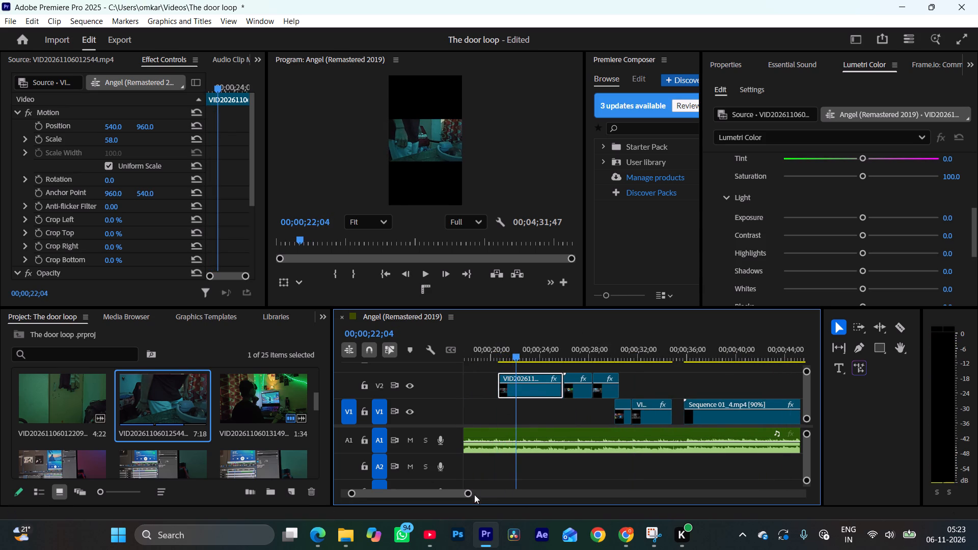
pyautogui.moveTo(465, 492); pyautogui.dragTo(483, 497)
pyautogui.moveTo(600, 351); pyautogui.dragTo(596, 354)
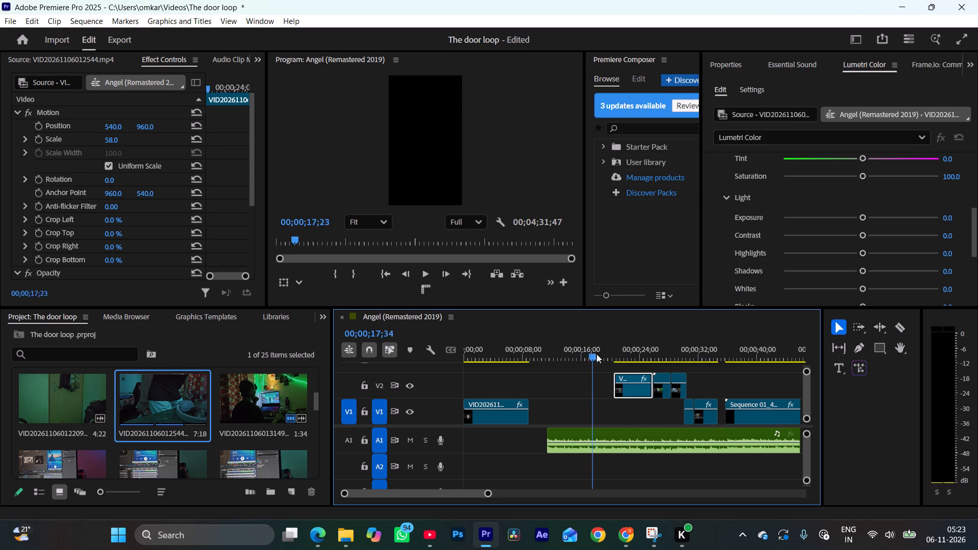
pyautogui.moveTo(596, 354); pyautogui.dragTo(581, 379)
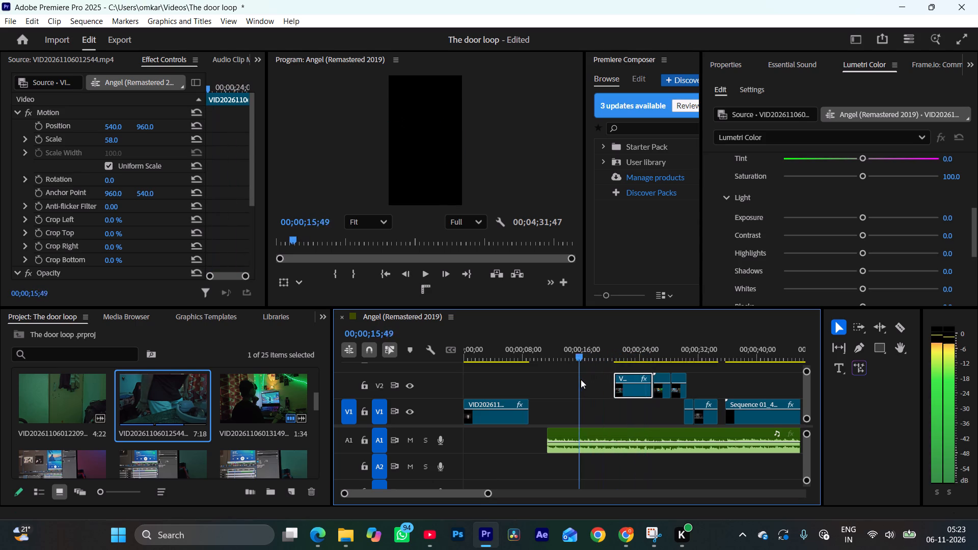
pyautogui.moveTo(581, 379); pyautogui.dragTo(601, 375)
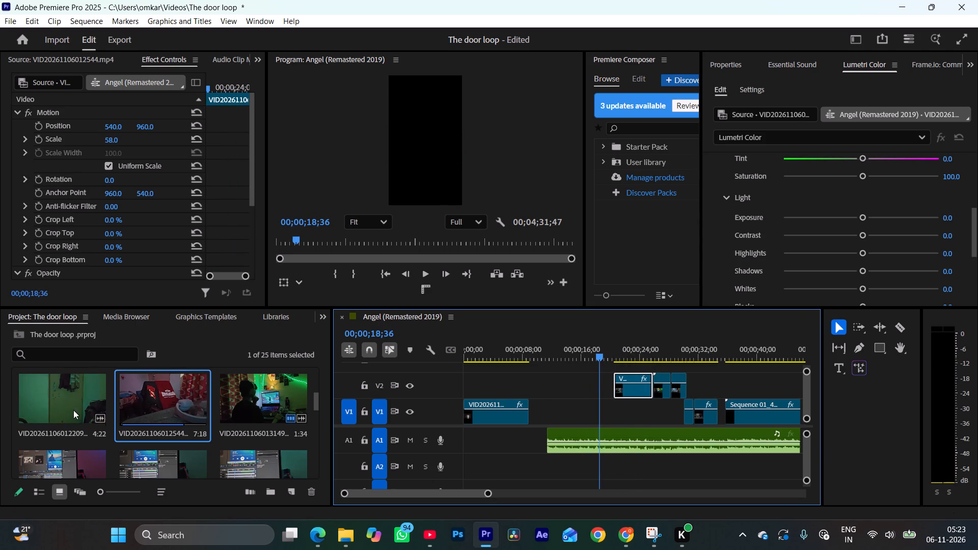
# Open VID20261106012209.mp4 in the Source monitor and mark the range from 00:00:00:50 to 00:00:03:35.
pyautogui.doubleClick(47, 403)
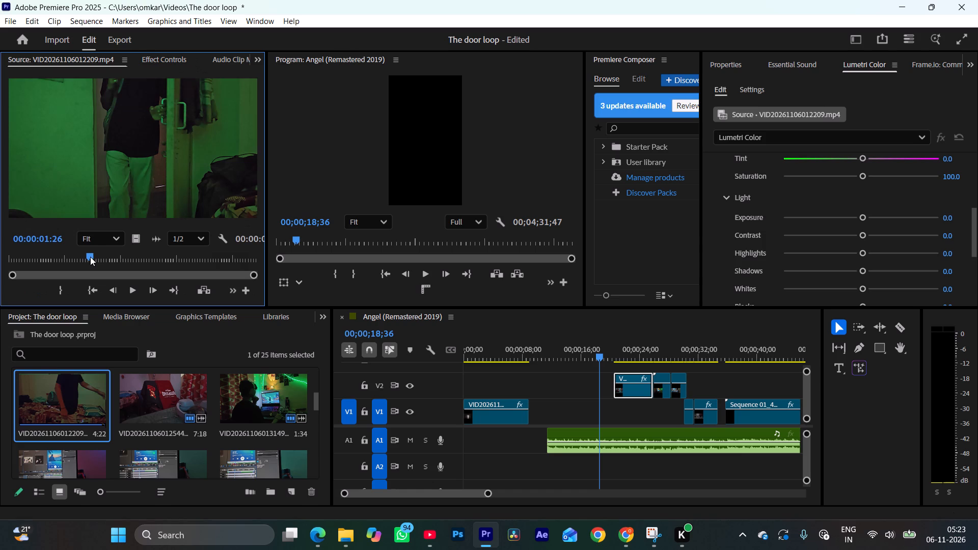
pyautogui.moveTo(90, 255); pyautogui.dragTo(249, 253)
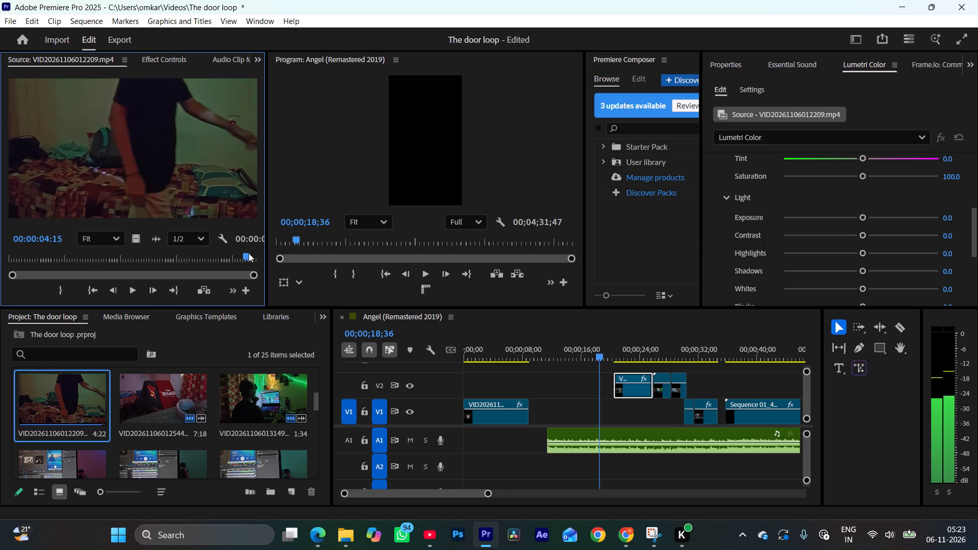
pyautogui.moveTo(249, 253); pyautogui.dragTo(77, 269)
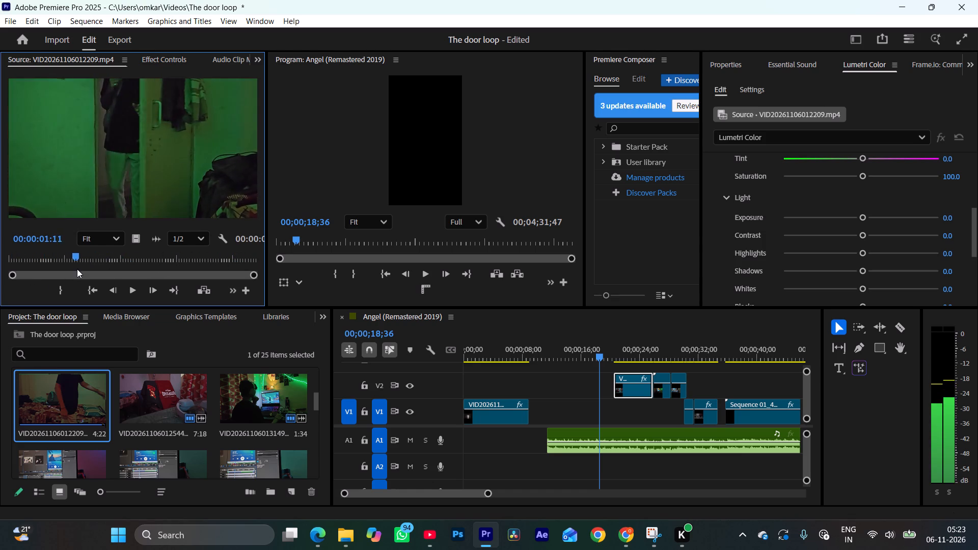
pyautogui.moveTo(77, 269); pyautogui.dragTo(56, 273)
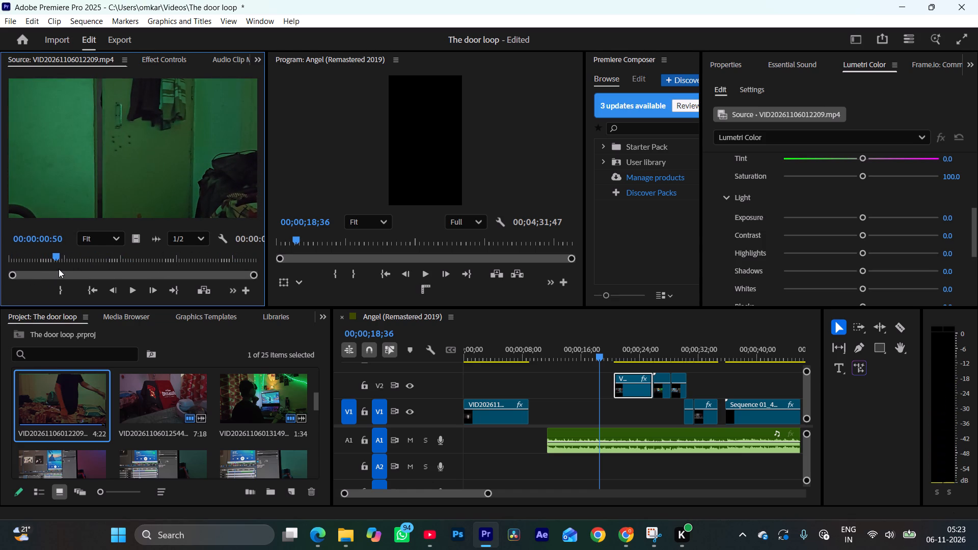
pyautogui.press('i')
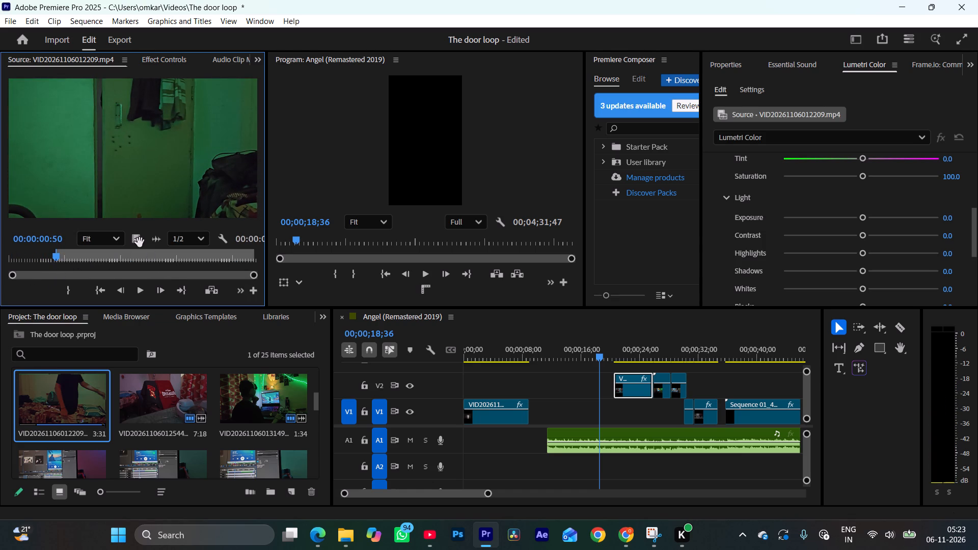
pyautogui.moveTo(92, 262); pyautogui.dragTo(185, 246)
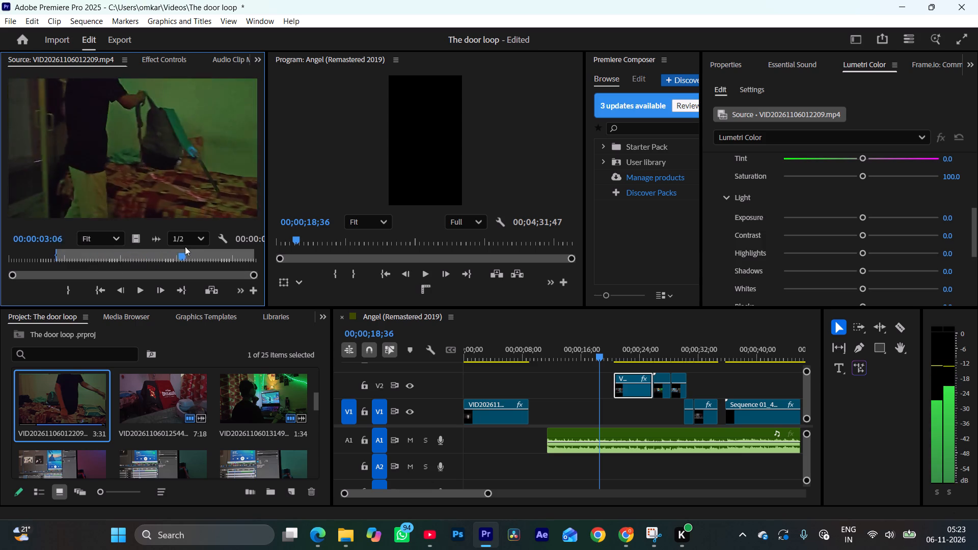
pyautogui.moveTo(185, 246); pyautogui.dragTo(254, 239)
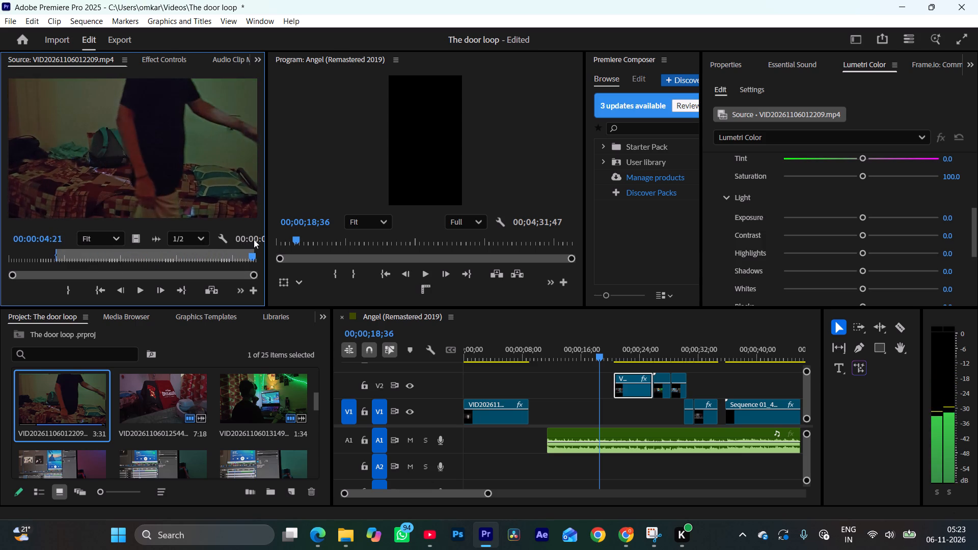
pyautogui.moveTo(254, 239); pyautogui.dragTo(198, 256)
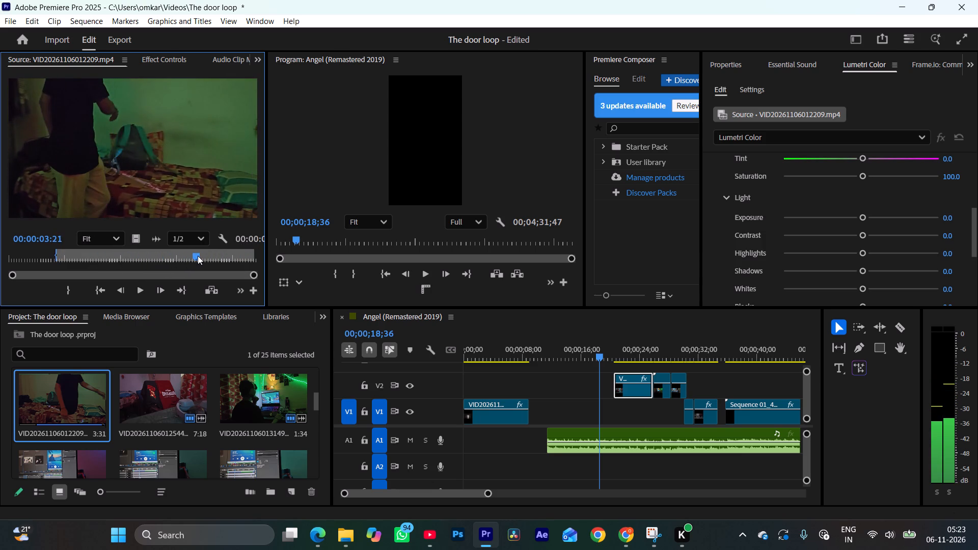
pyautogui.moveTo(198, 256); pyautogui.dragTo(202, 255)
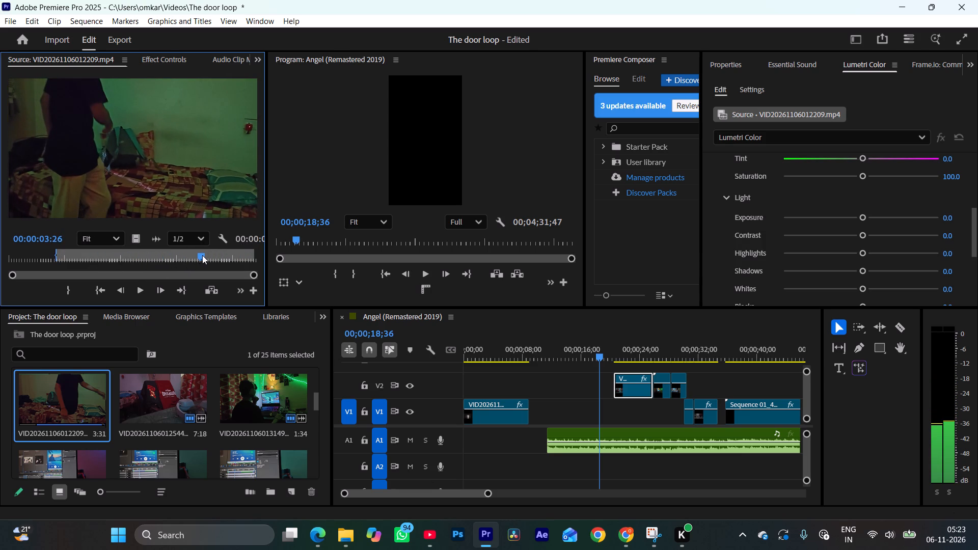
pyautogui.moveTo(202, 255); pyautogui.dragTo(210, 253)
pyautogui.press('o')
# Place the marked VID20261106012209.mp4 range, video only, on V2 directly before the VID20261106012544.mp4 clip and preview it.
pyautogui.moveTo(134, 240); pyautogui.dragTo(573, 352)
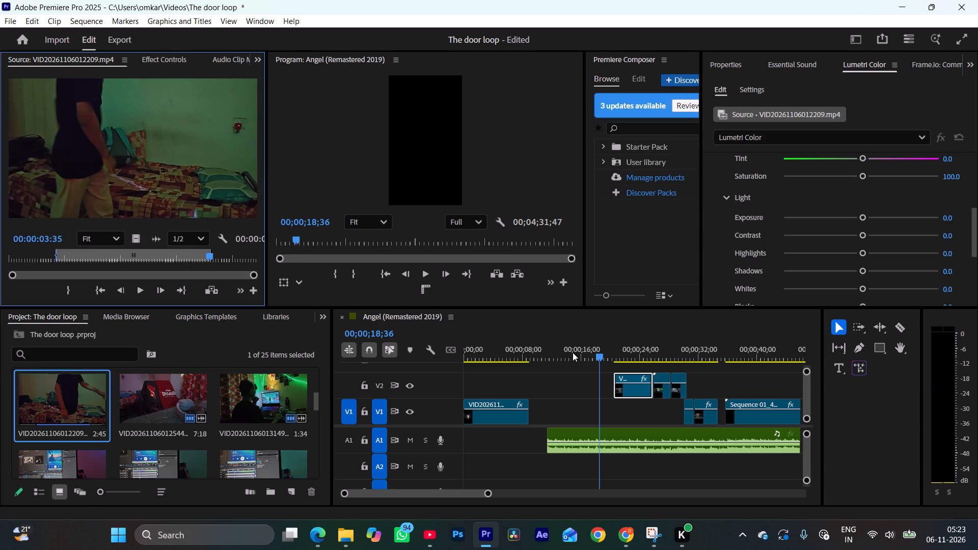
pyautogui.moveTo(573, 352); pyautogui.dragTo(593, 381)
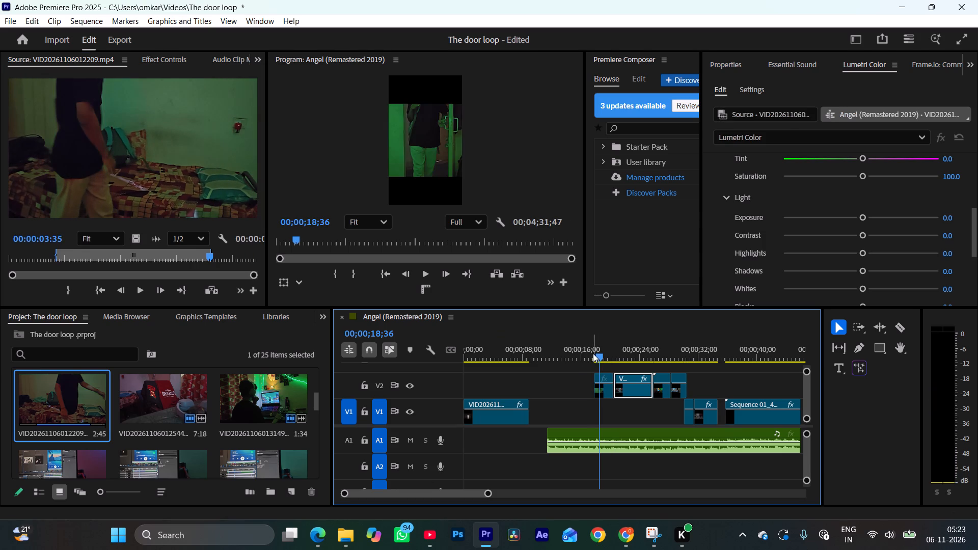
pyautogui.click(587, 352)
pyautogui.press('space')
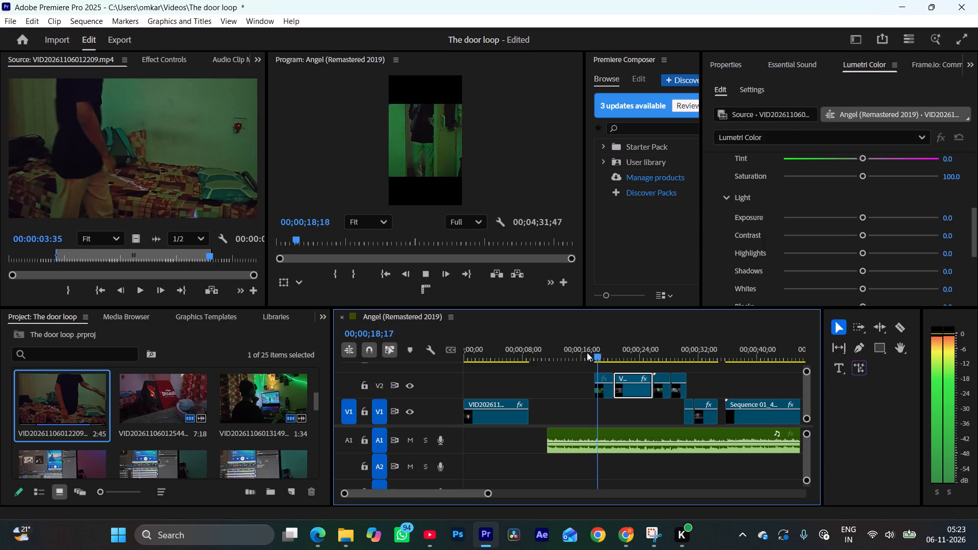
pyautogui.press('space')
# Set the Scale of the VID20261106012209.mp4 clip on V2 to 58.
pyautogui.click(606, 393)
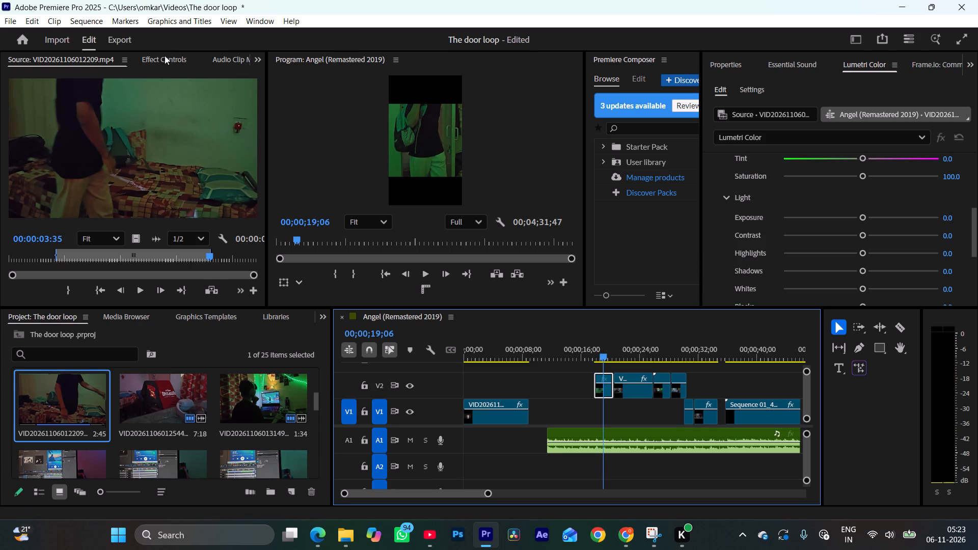
pyautogui.click(165, 56)
pyautogui.click(119, 142)
pyautogui.write('58')
pyautogui.press('Return')
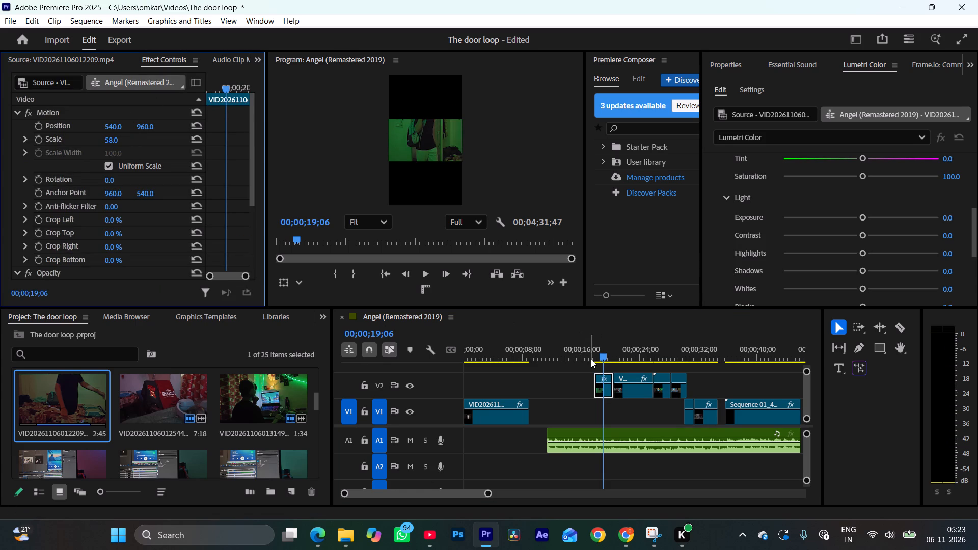
# Replay the cut from the VID20261106012209.mp4 clip to the VID20261106012544.mp4 clip several times to check its timing against the music.
pyautogui.click(591, 359)
pyautogui.press('space')
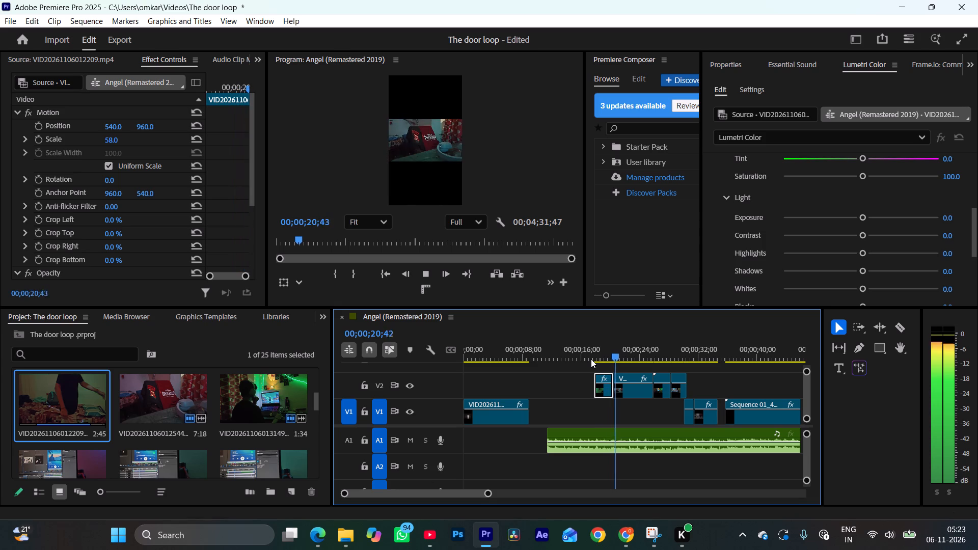
pyautogui.press('space')
pyautogui.click(606, 353)
pyautogui.press('space')
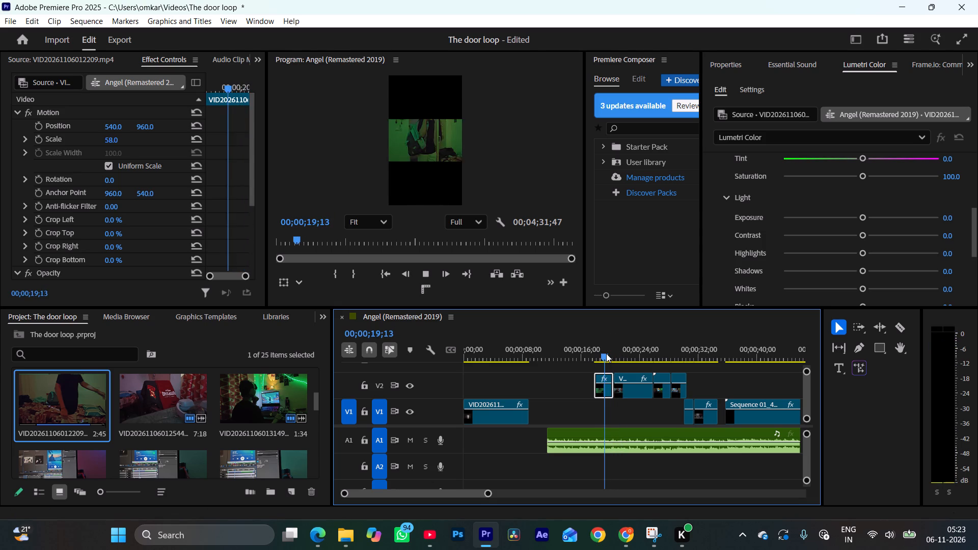
pyautogui.press('space')
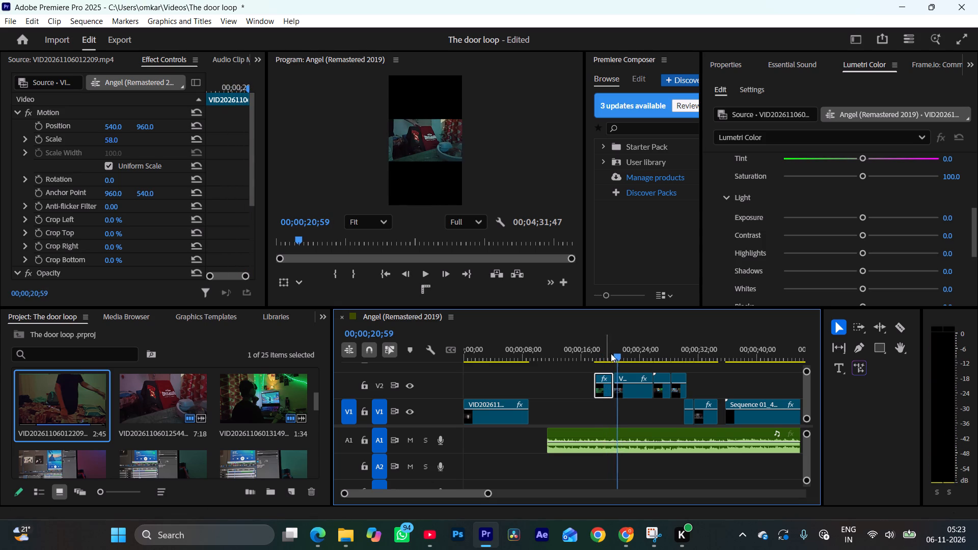
pyautogui.moveTo(486, 496); pyautogui.dragTo(441, 505)
pyautogui.click(557, 352)
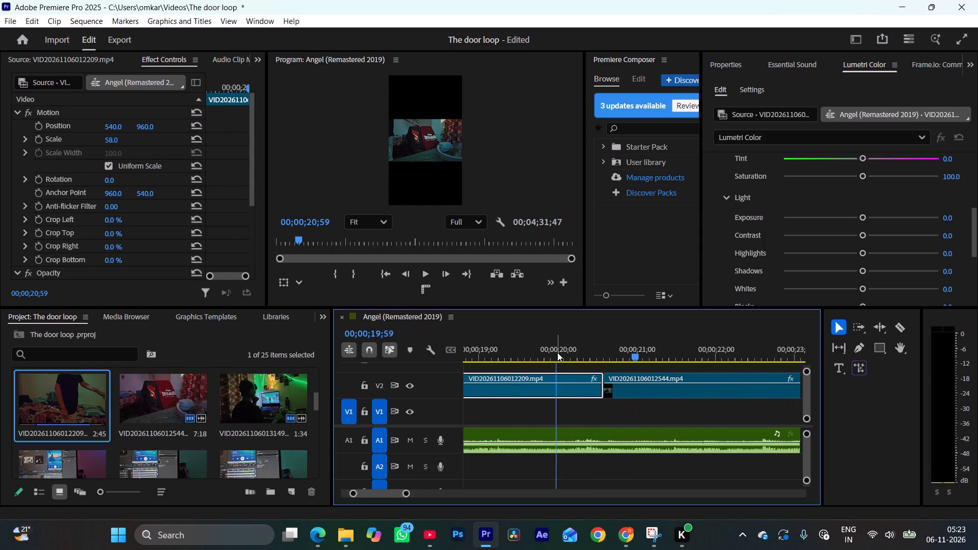
pyautogui.press('space')
pyautogui.press('space')
pyautogui.click(565, 354)
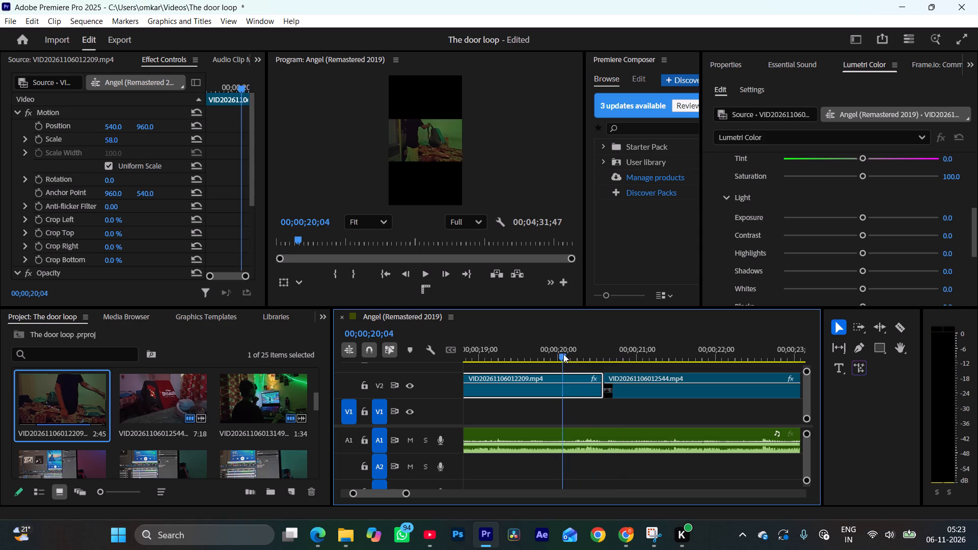
pyautogui.press('space')
pyautogui.press('space')
# Trim the VID20261106012209.mp4 clip's end to about 00;00;20;24 and extend the VID20261106012544.mp4 clip's start to meet it.
pyautogui.moveTo(600, 391); pyautogui.dragTo(588, 393)
pyautogui.moveTo(602, 393); pyautogui.dragTo(593, 393)
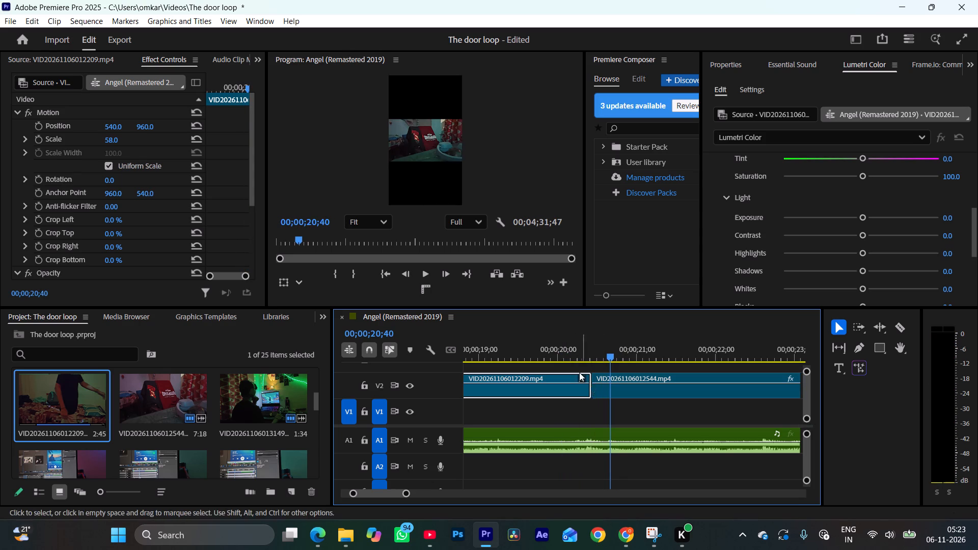
# Replay the V2 clips from the adjusted cut, and the opening of the VID20261106012209.mp4 clip, against the music.
pyautogui.click(566, 355)
pyautogui.press('space')
pyautogui.click(566, 355)
pyautogui.press('space')
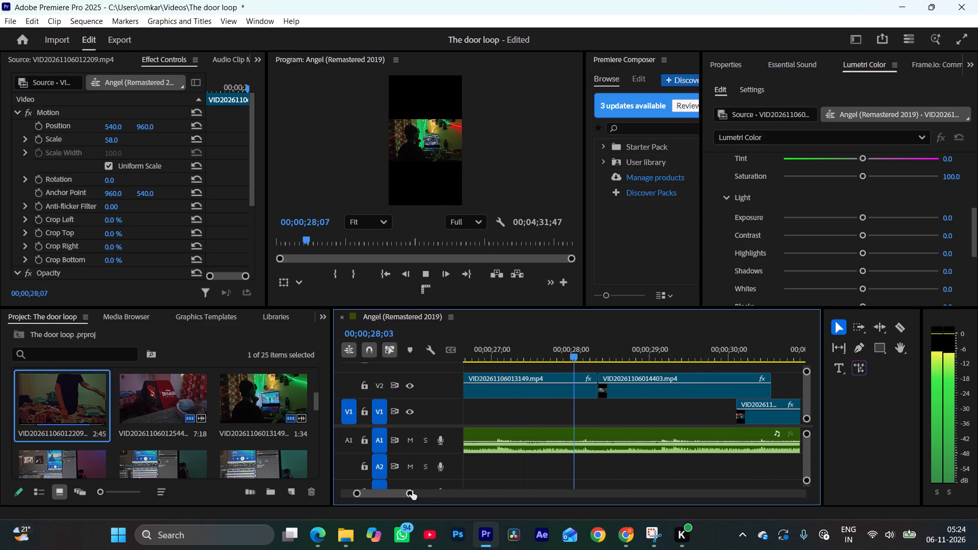
pyautogui.moveTo(412, 490); pyautogui.dragTo(448, 497)
pyautogui.click(523, 361)
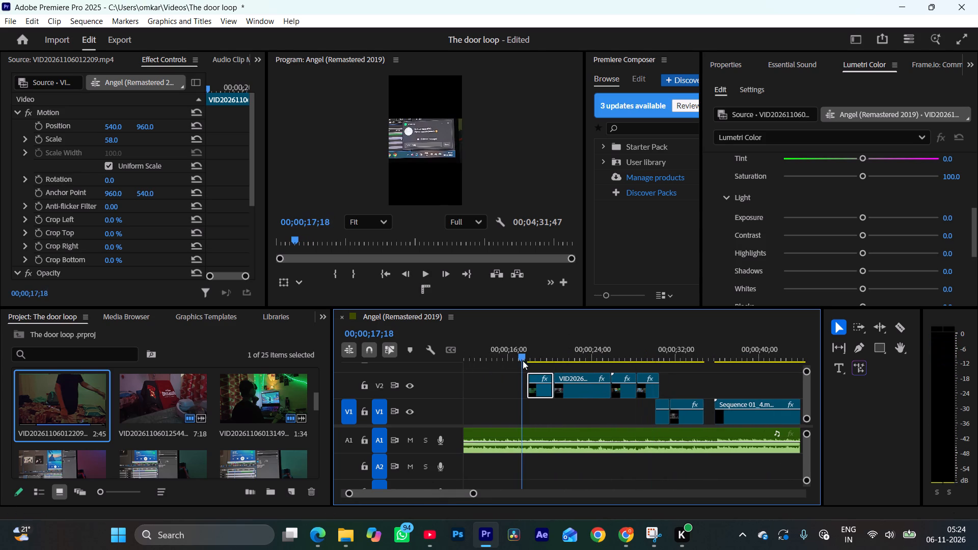
pyautogui.press('space')
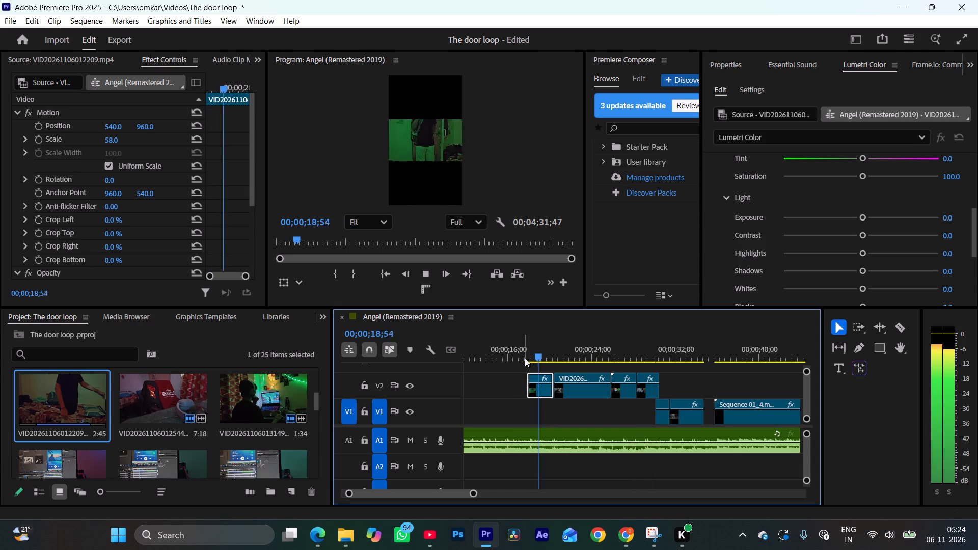
pyautogui.press('space')
# Find VID20261106012022.mp4 in the project, open it in the Source monitor and mark its In point at about 00:00:00:52.
pyautogui.scroll(2, 215, 434)
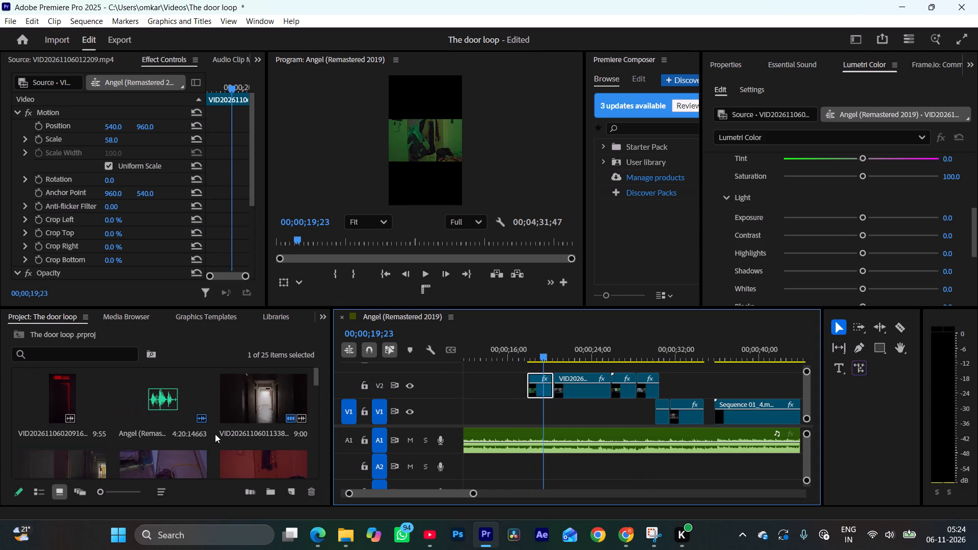
pyautogui.scroll(-1, 215, 434)
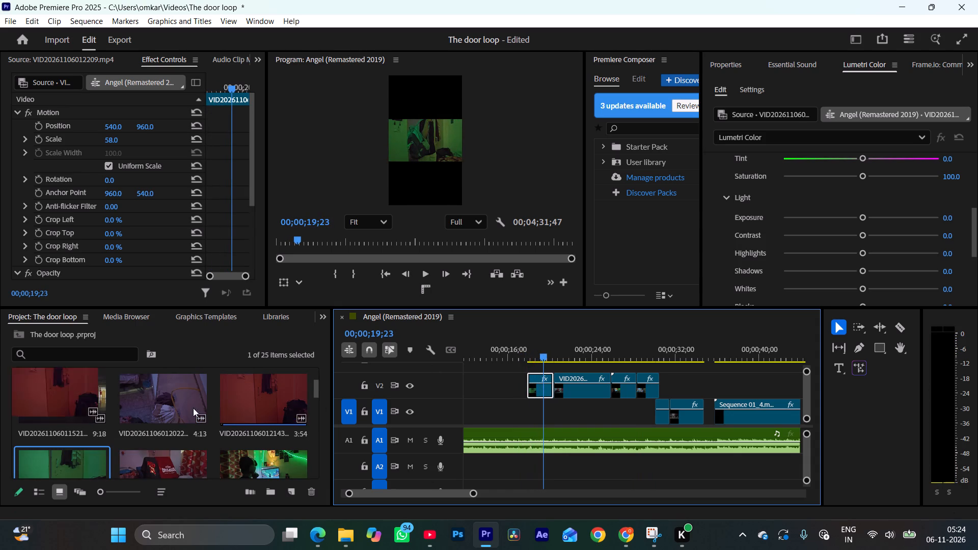
pyautogui.doubleClick(146, 400)
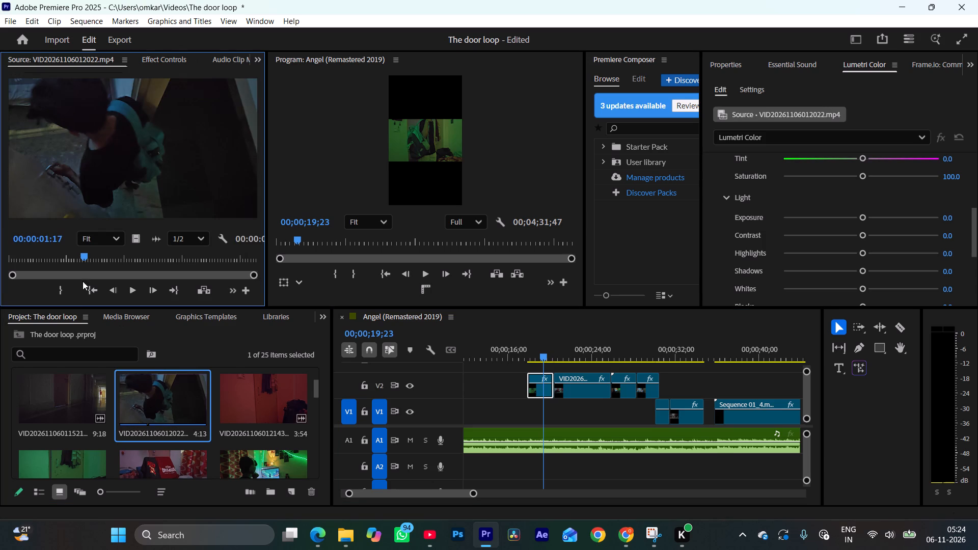
pyautogui.moveTo(79, 256); pyautogui.dragTo(34, 260)
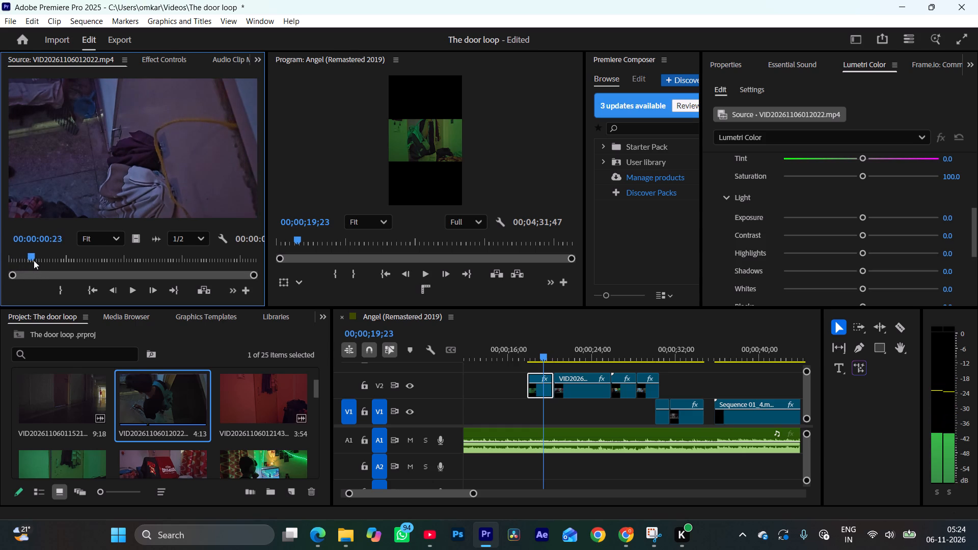
pyautogui.moveTo(34, 260); pyautogui.dragTo(64, 252)
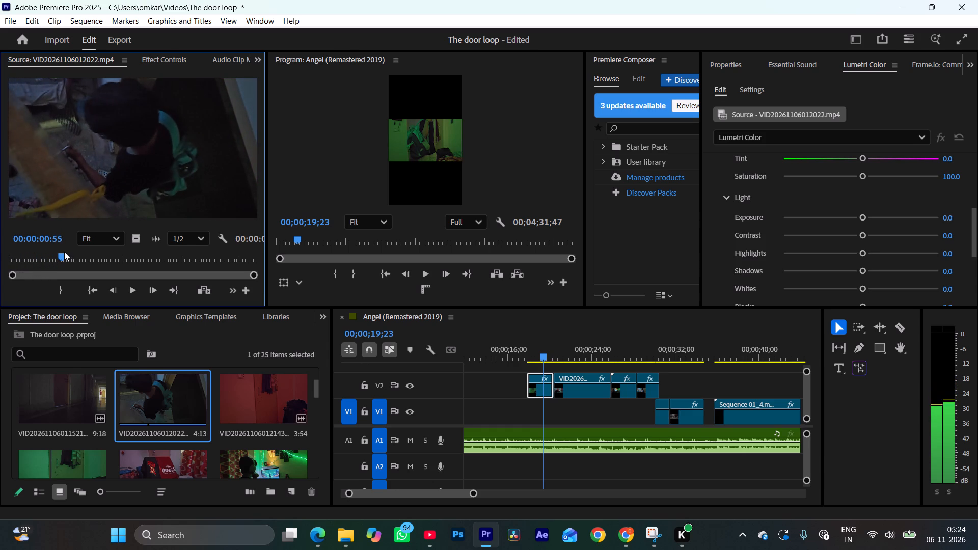
pyautogui.moveTo(64, 252); pyautogui.dragTo(61, 252)
pyautogui.write('i')
# Play through the VID20261106012022.mp4 source and mark its Out point at 00:00:01:36.
pyautogui.press('space')
pyautogui.press('space')
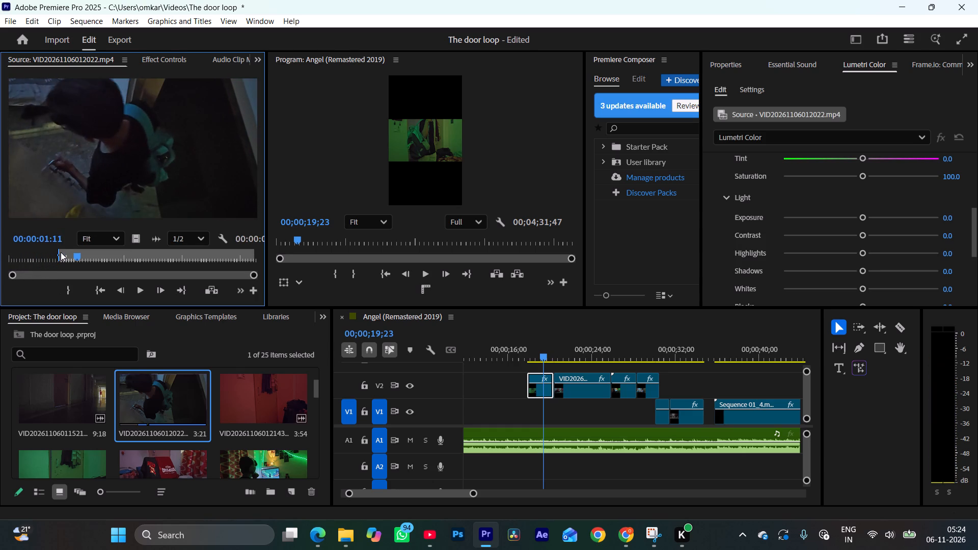
pyautogui.press('space')
pyautogui.press('space')
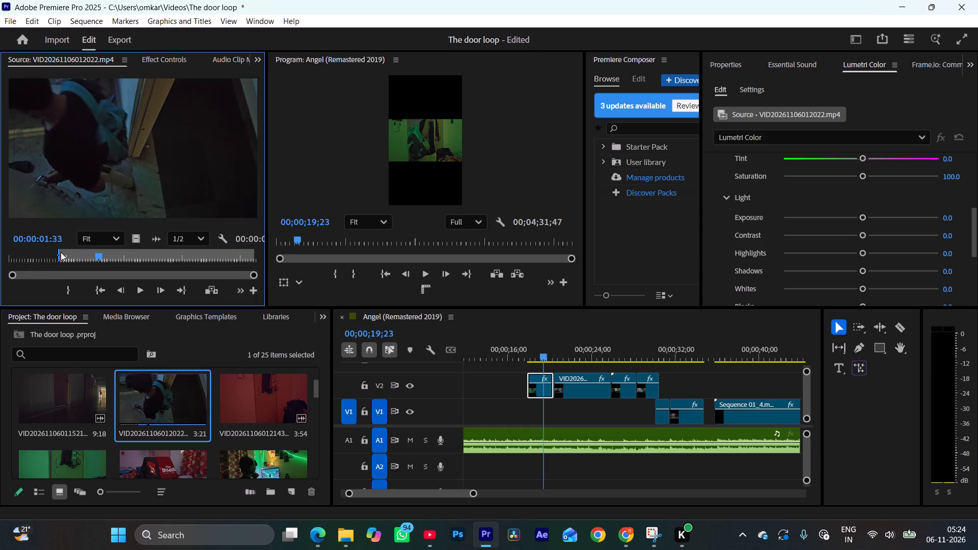
pyautogui.press('space')
pyautogui.press('space')
pyautogui.write('o')
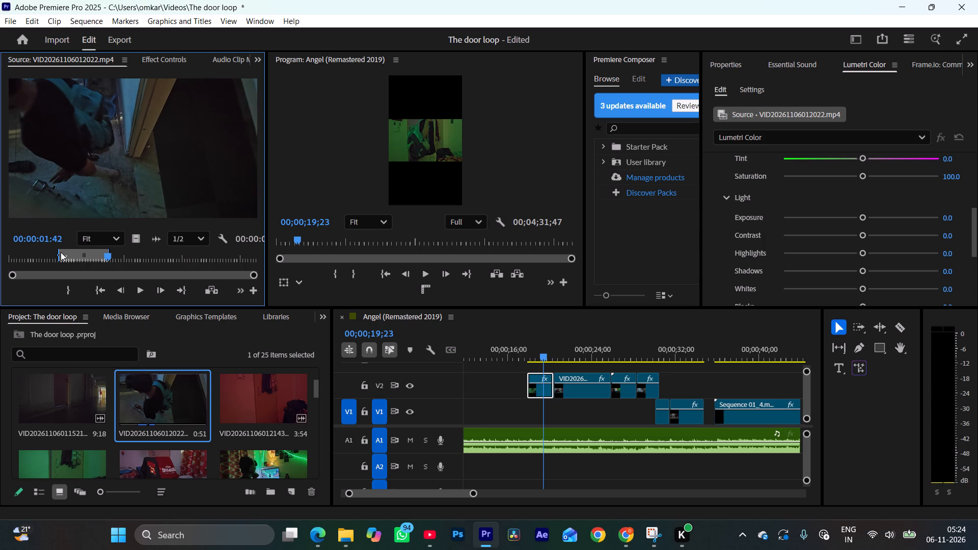
pyautogui.moveTo(108, 259); pyautogui.dragTo(102, 259)
pyautogui.press('o')
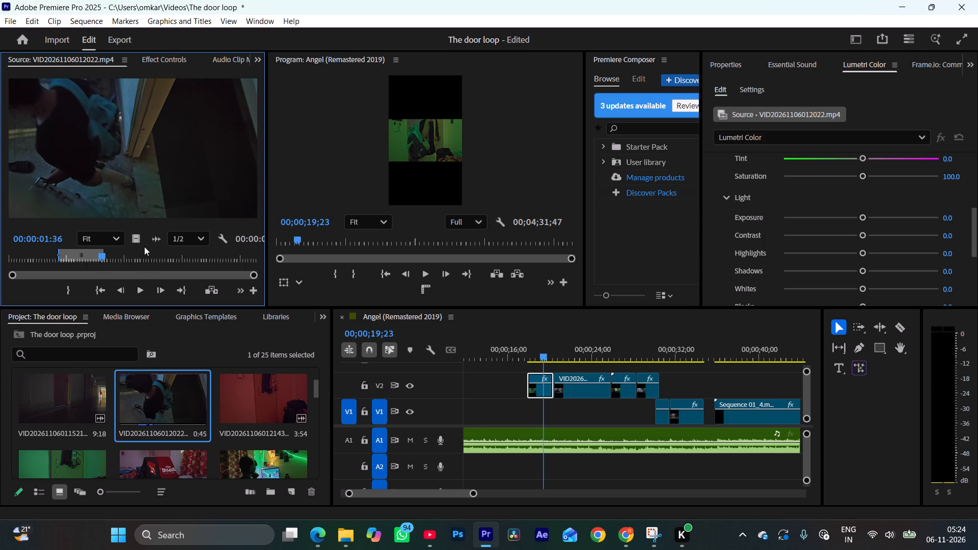
# Place the marked VID20261106012022.mp4 range, video only, on the track above V2 at the VID20261106012209.mp4 clip's start and preview it.
pyautogui.moveTo(139, 240); pyautogui.dragTo(530, 371)
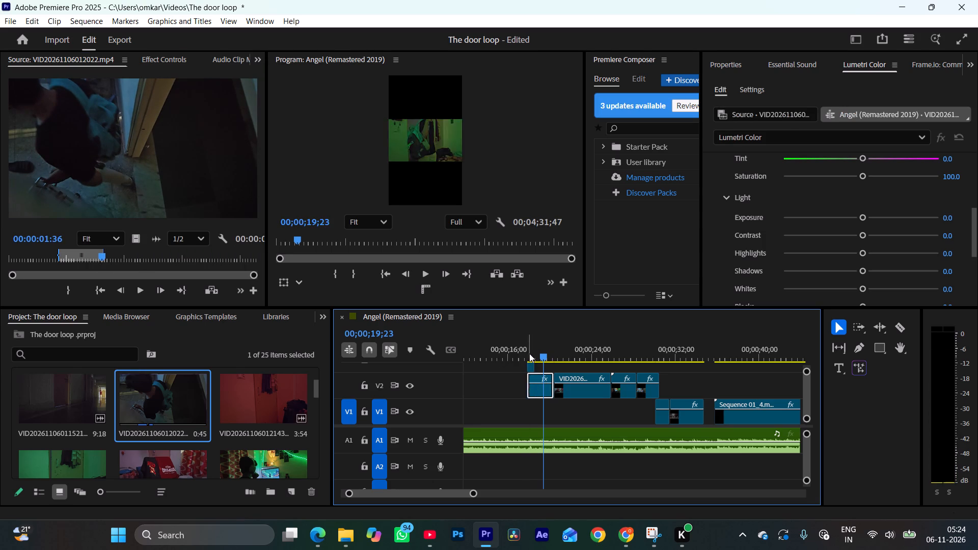
pyautogui.click(525, 354)
pyautogui.press('space')
pyautogui.press('space')
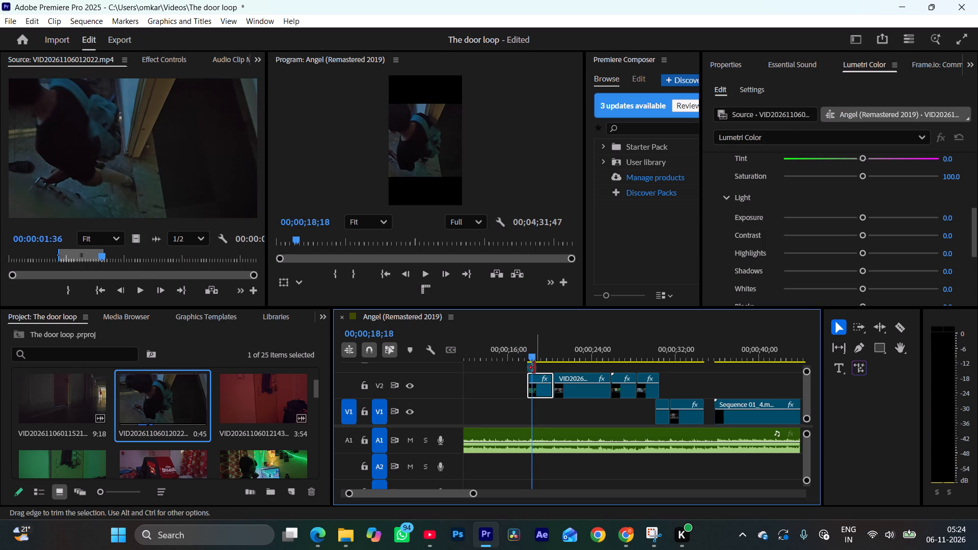
# Set the scale of the VID20261106012022.mp4 clip on the track above V2 to 58.
pyautogui.click(531, 368)
pyautogui.click(171, 60)
pyautogui.click(107, 138)
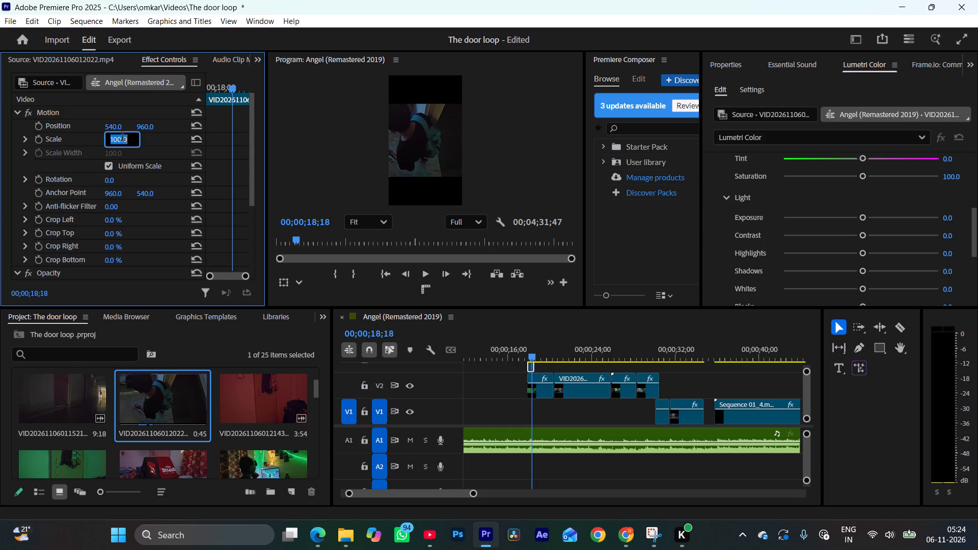
pyautogui.write('58')
pyautogui.press('Return')
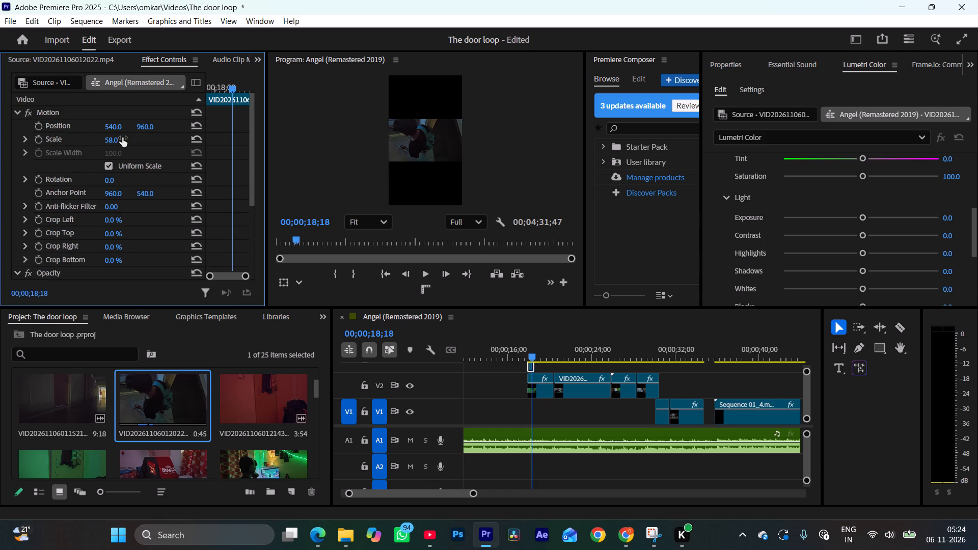
# Replay the scaled VID20261106012022.mp4 clip and the cut into the V2 clips against the music.
pyautogui.click(523, 356)
pyautogui.press('space')
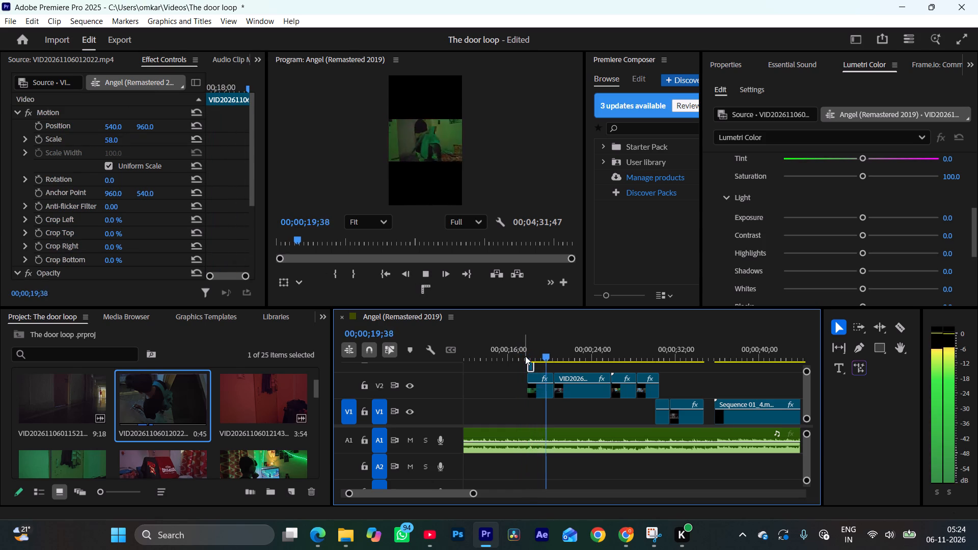
pyautogui.press('space')
pyautogui.click(525, 356)
pyautogui.press('space')
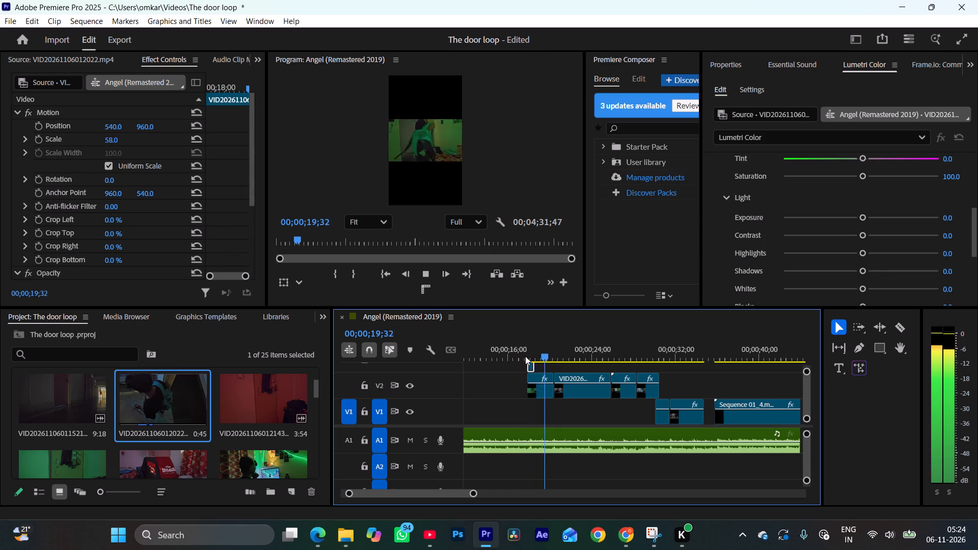
pyautogui.press('space')
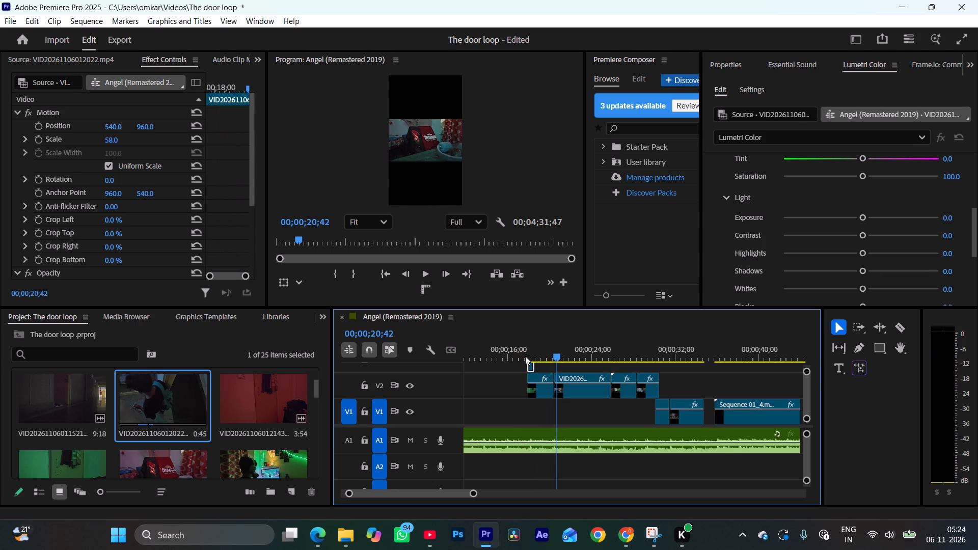
pyautogui.click(525, 356)
pyautogui.press('space')
pyautogui.press('space')
# Open VID20261106011521.mp4 in the Source monitor and mark its In point just after the two-second mark, before the person walks in.
pyautogui.scroll(1, 138, 436)
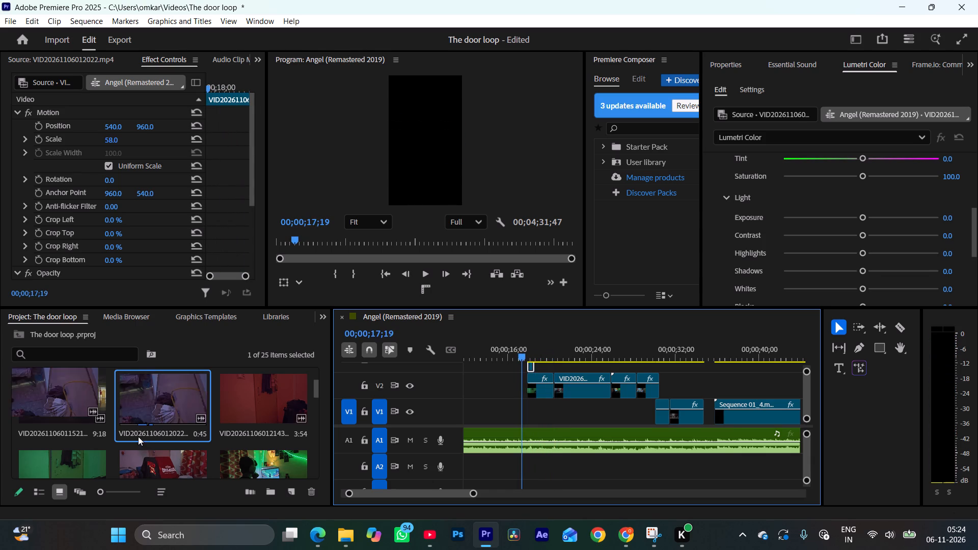
pyautogui.scroll(-1, 88, 437)
pyautogui.doubleClick(68, 410)
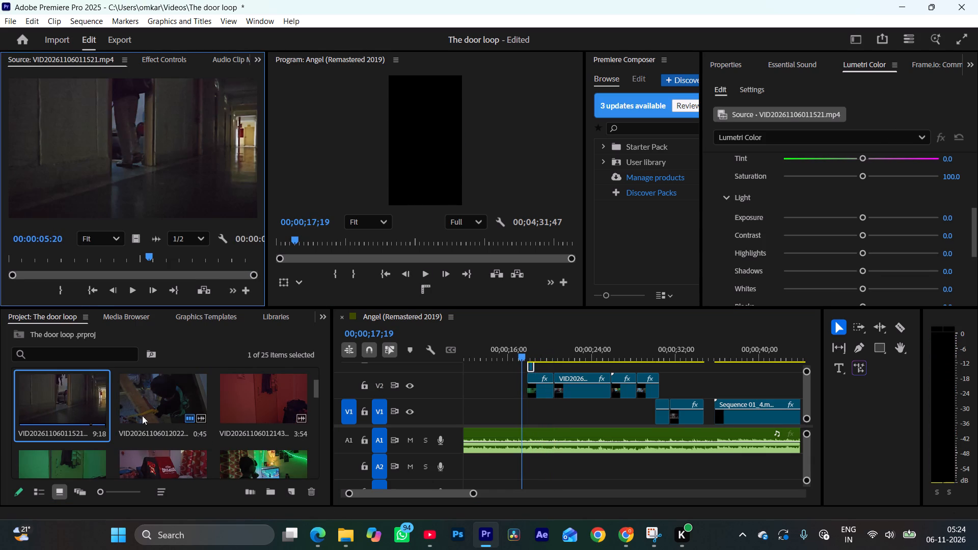
pyautogui.moveTo(112, 255); pyautogui.dragTo(64, 259)
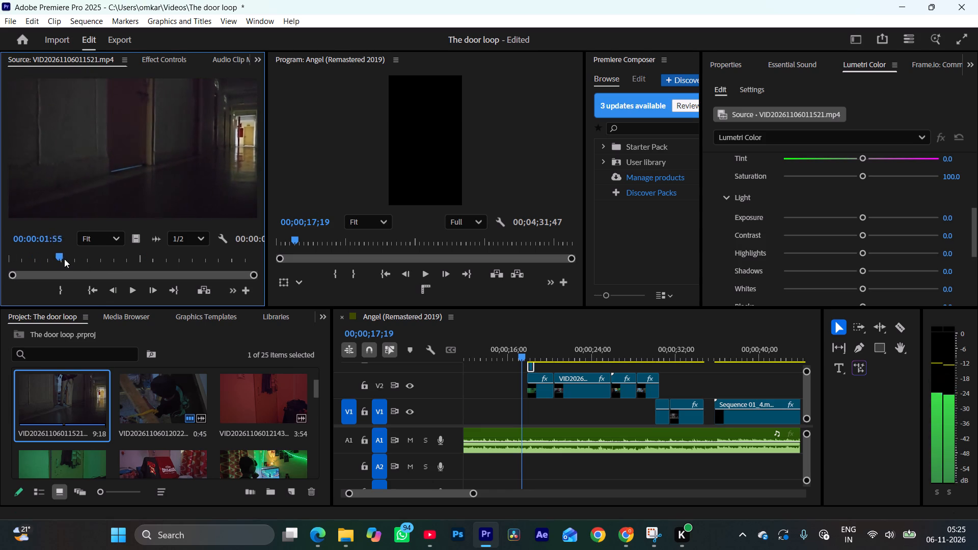
pyautogui.moveTo(64, 259); pyautogui.dragTo(71, 259)
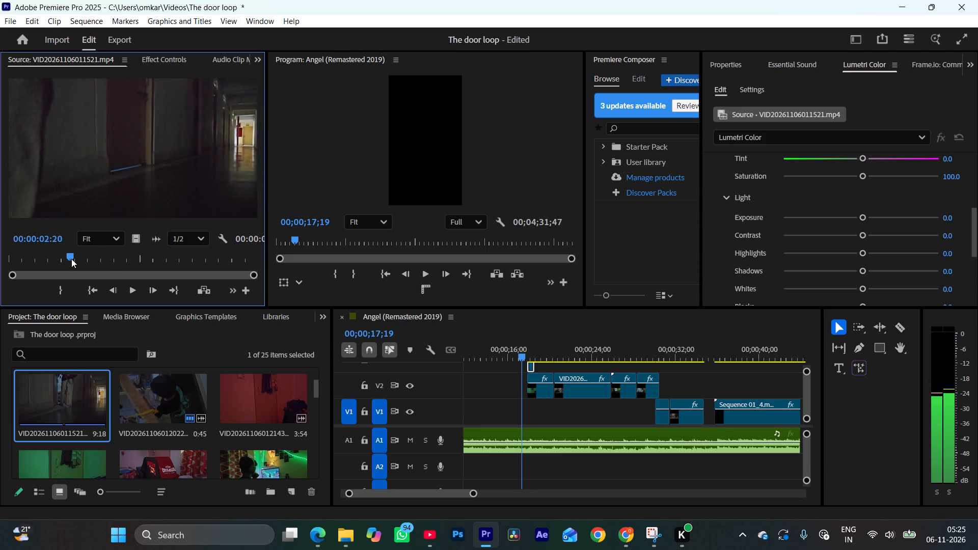
pyautogui.moveTo(71, 259); pyautogui.dragTo(63, 262)
pyautogui.moveTo(65, 262); pyautogui.dragTo(69, 262)
pyautogui.write('i')
# Play through the VID20261106011521.mp4 source and mark its Out point at 00:00:04:30.
pyautogui.press('space')
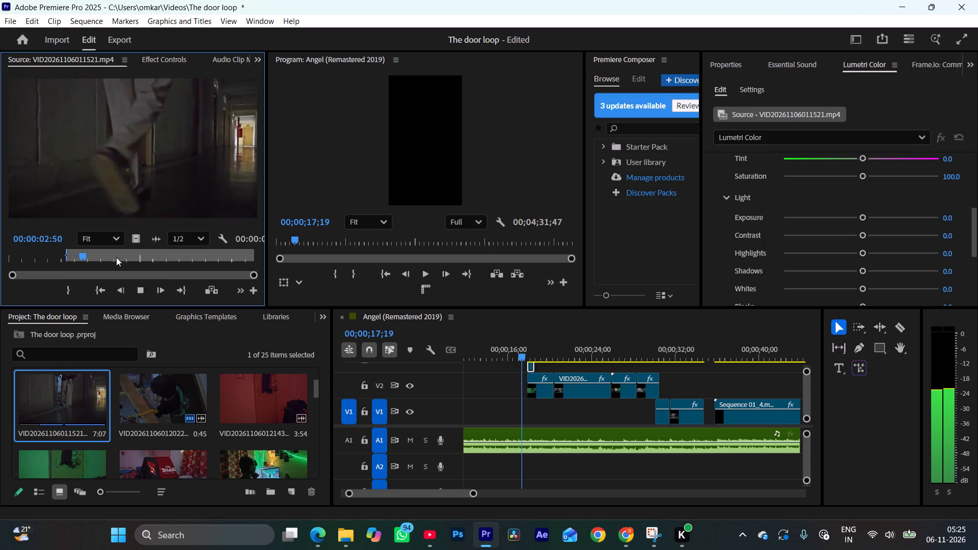
pyautogui.press('space')
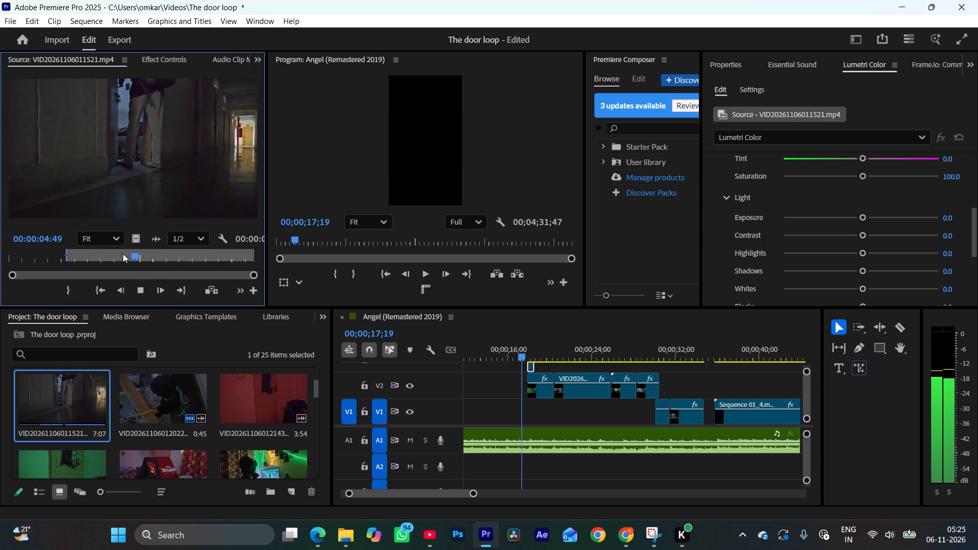
pyautogui.moveTo(132, 253); pyautogui.dragTo(118, 259)
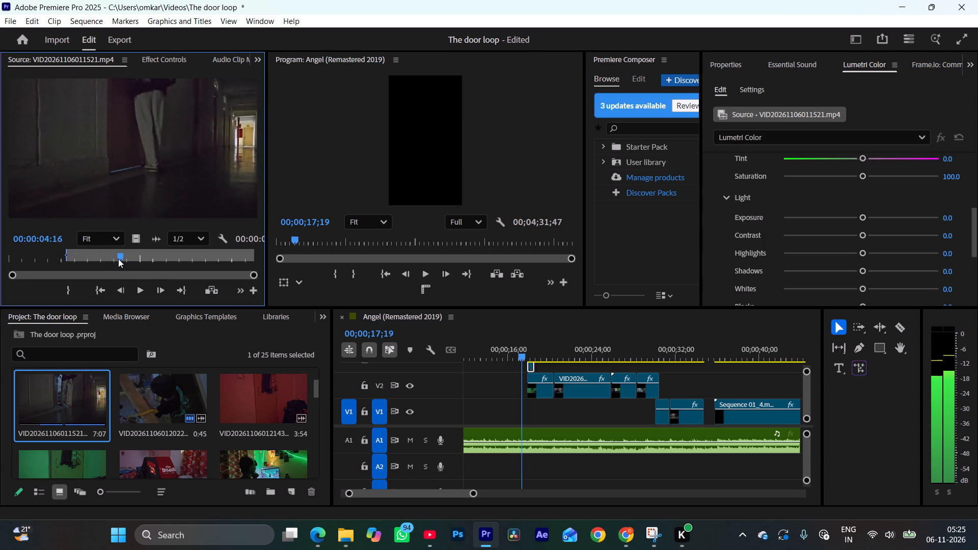
pyautogui.moveTo(118, 259); pyautogui.dragTo(124, 257)
pyautogui.press('o')
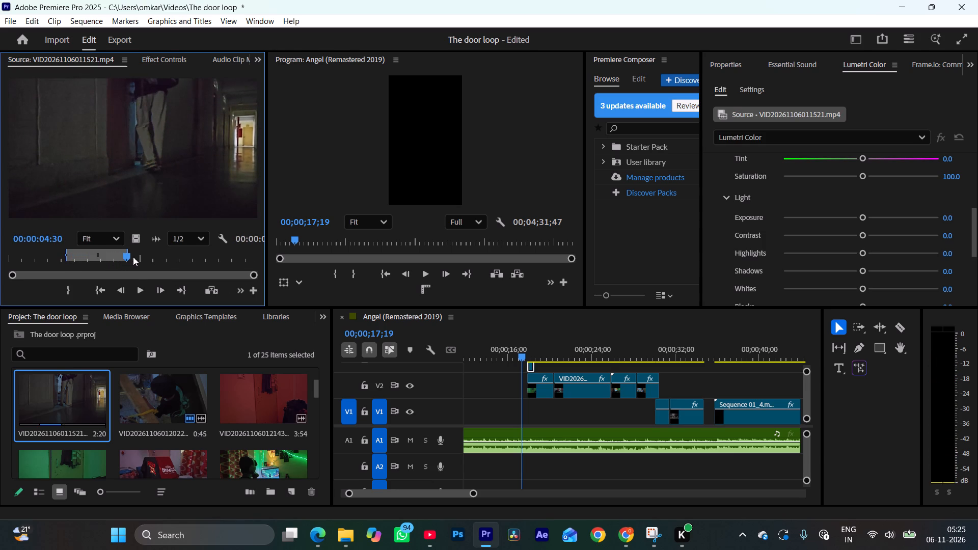
# Place the marked VID20261106011521.mp4 range, video only, on V2 directly before the VID20261106012209.mp4 clip and preview it.
pyautogui.moveTo(134, 240); pyautogui.dragTo(500, 393)
pyautogui.click(505, 356)
pyautogui.press('space')
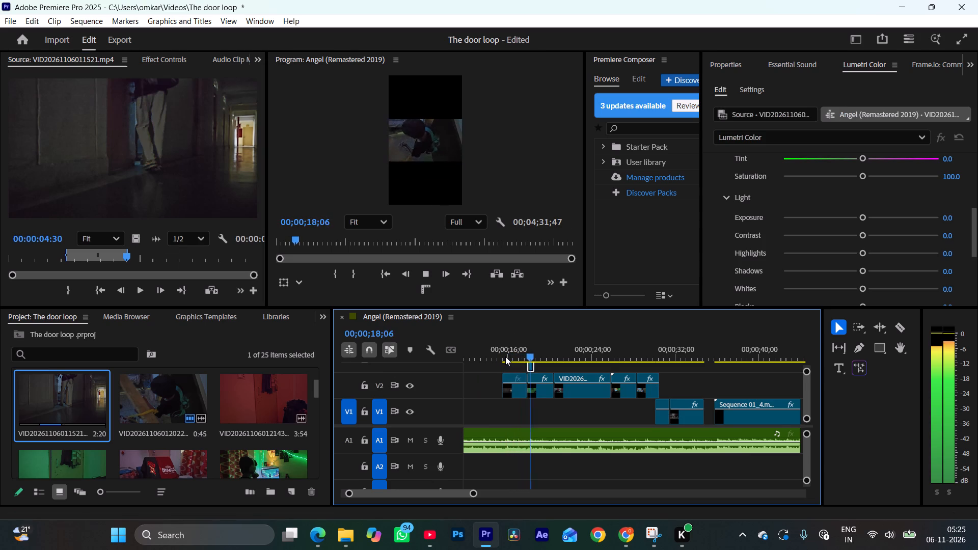
pyautogui.press('space')
# Set the scale of the VID20261106011521.mp4 clip on V2 to 58.
pyautogui.click(517, 384)
pyautogui.click(157, 61)
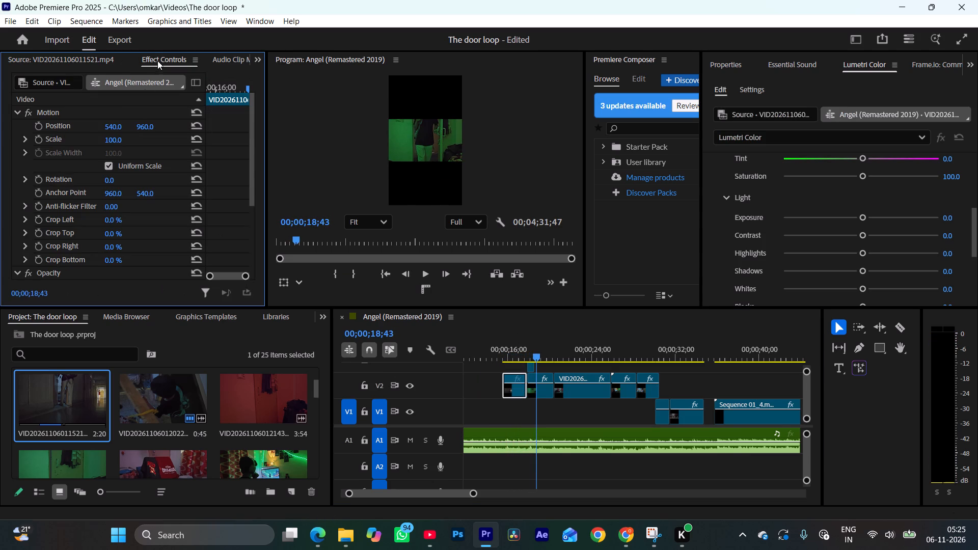
pyautogui.click(122, 140)
pyautogui.write('58')
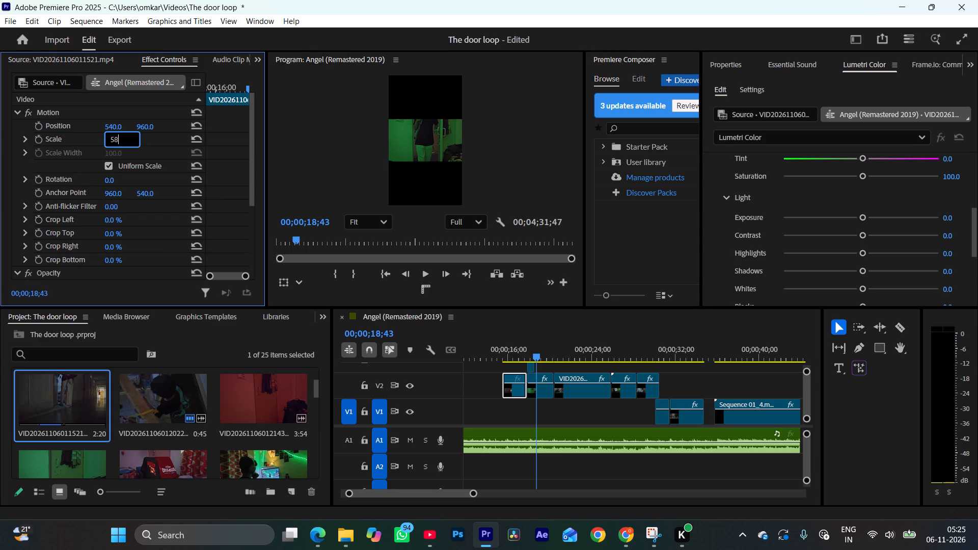
pyautogui.press('Return')
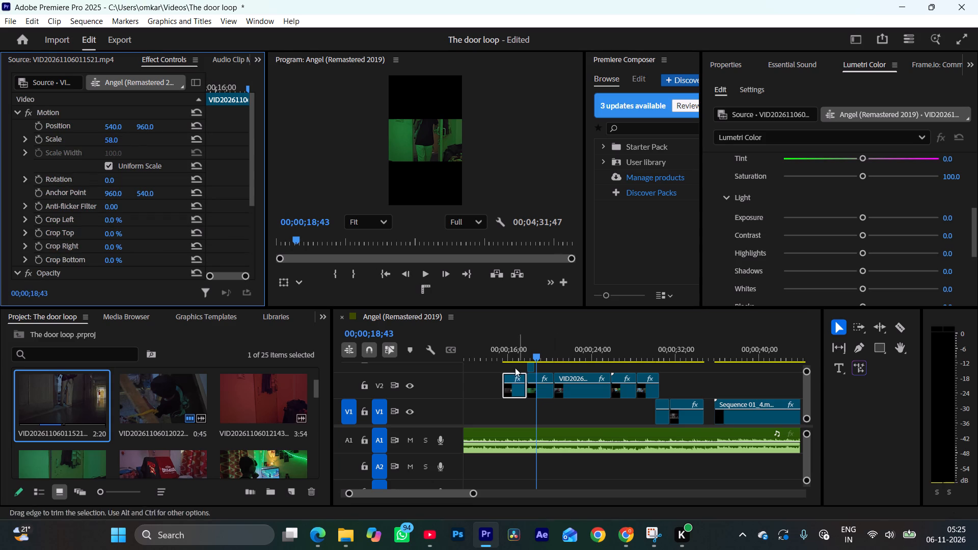
# Replay the VID20261106011521.mp4 clip and its cut into the following clips against the music.
pyautogui.click(505, 354)
pyautogui.press('space')
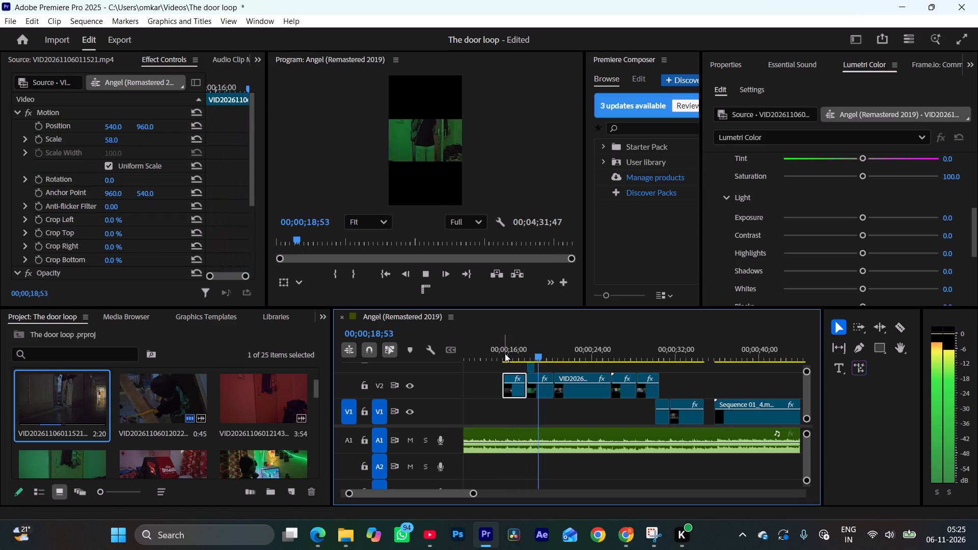
pyautogui.press('space')
pyautogui.click(516, 355)
pyautogui.press('space')
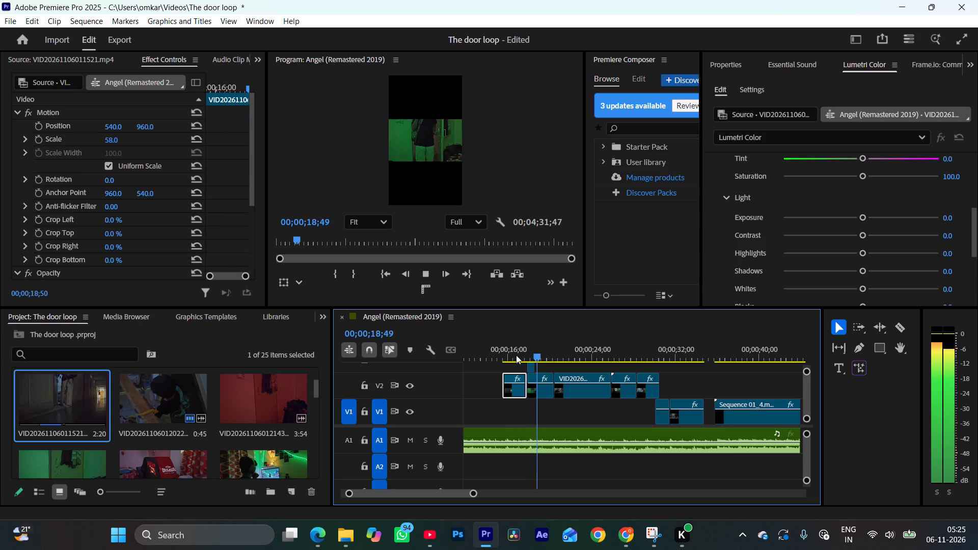
pyautogui.press('space')
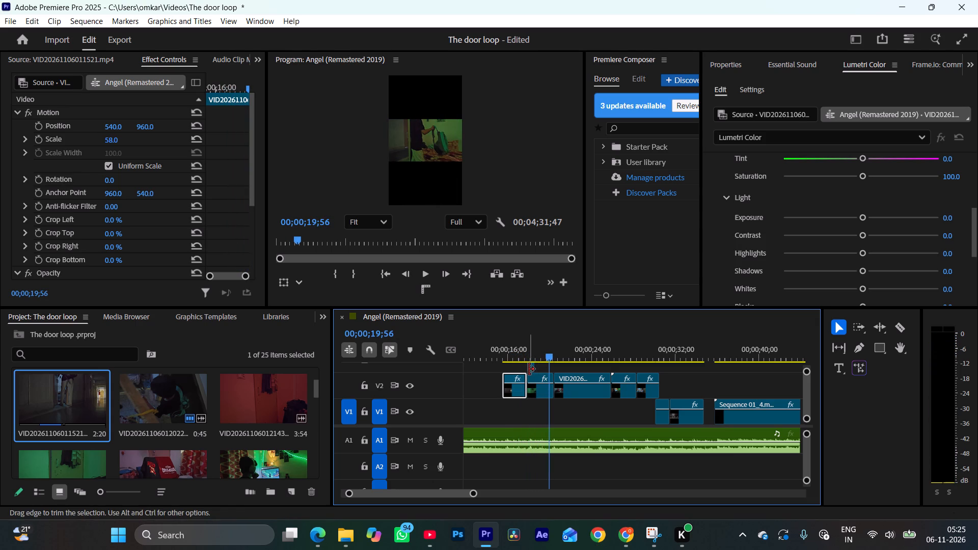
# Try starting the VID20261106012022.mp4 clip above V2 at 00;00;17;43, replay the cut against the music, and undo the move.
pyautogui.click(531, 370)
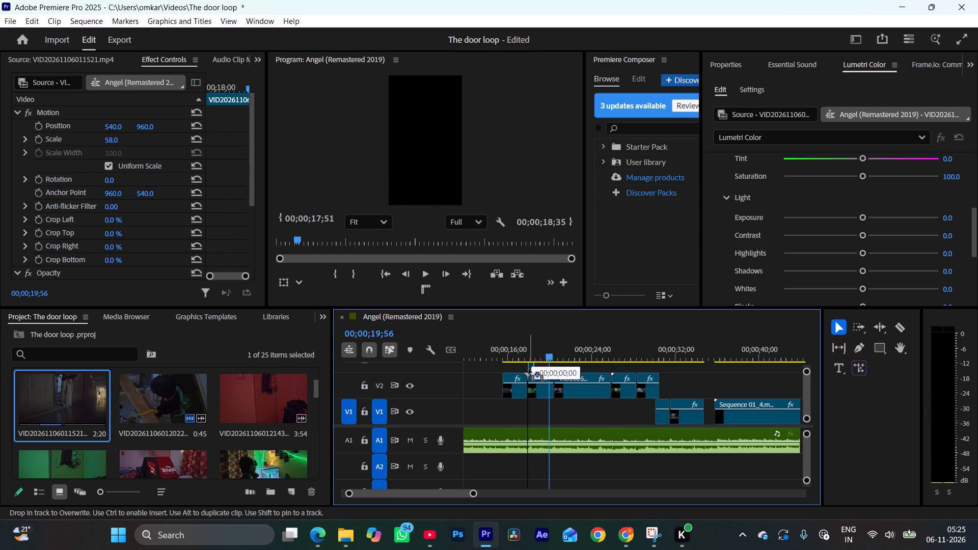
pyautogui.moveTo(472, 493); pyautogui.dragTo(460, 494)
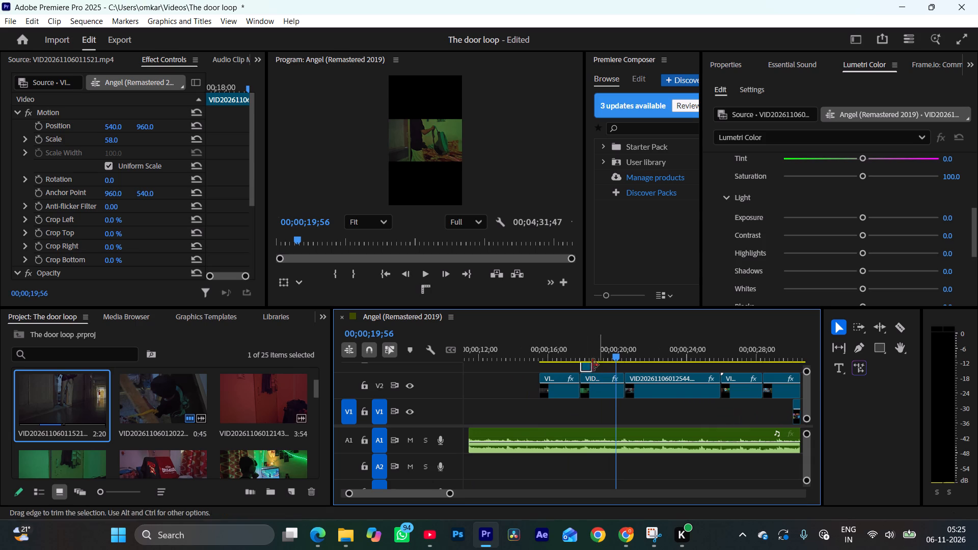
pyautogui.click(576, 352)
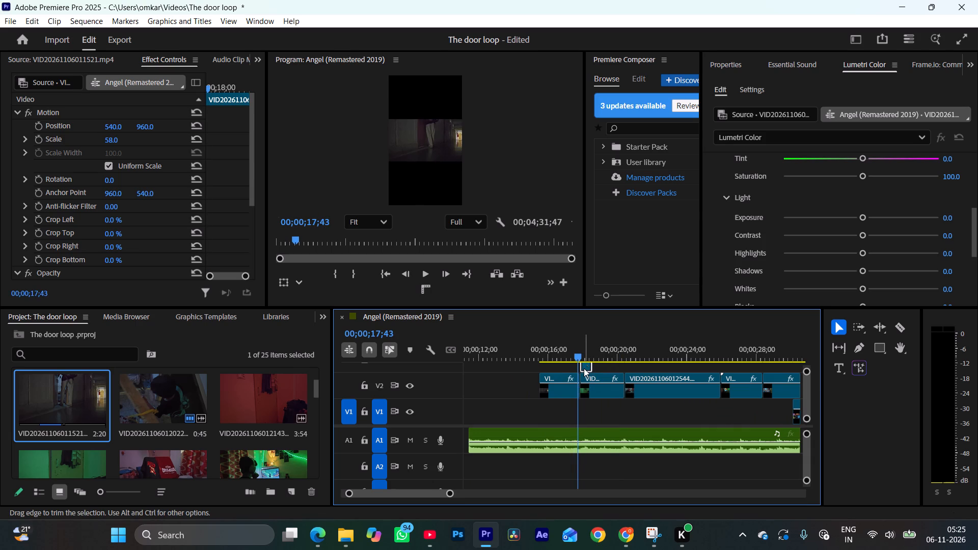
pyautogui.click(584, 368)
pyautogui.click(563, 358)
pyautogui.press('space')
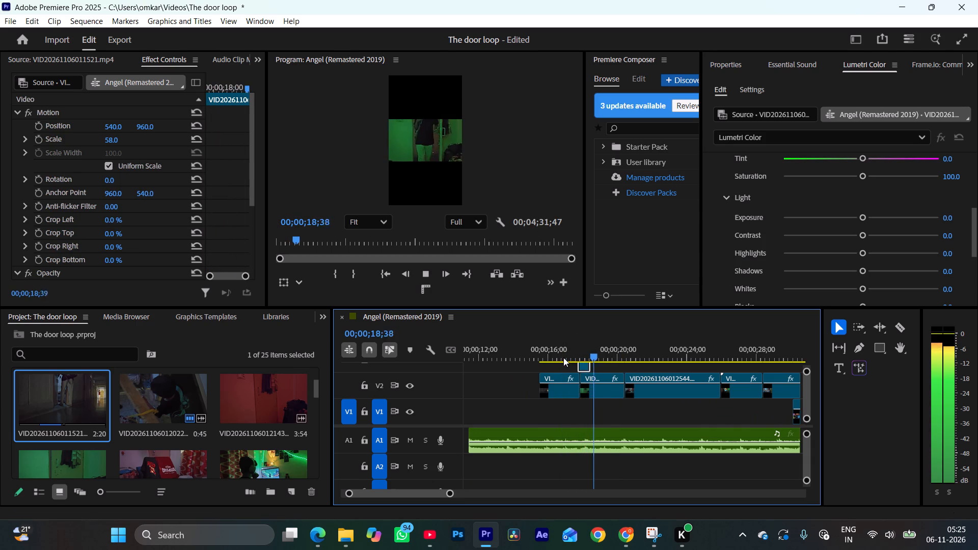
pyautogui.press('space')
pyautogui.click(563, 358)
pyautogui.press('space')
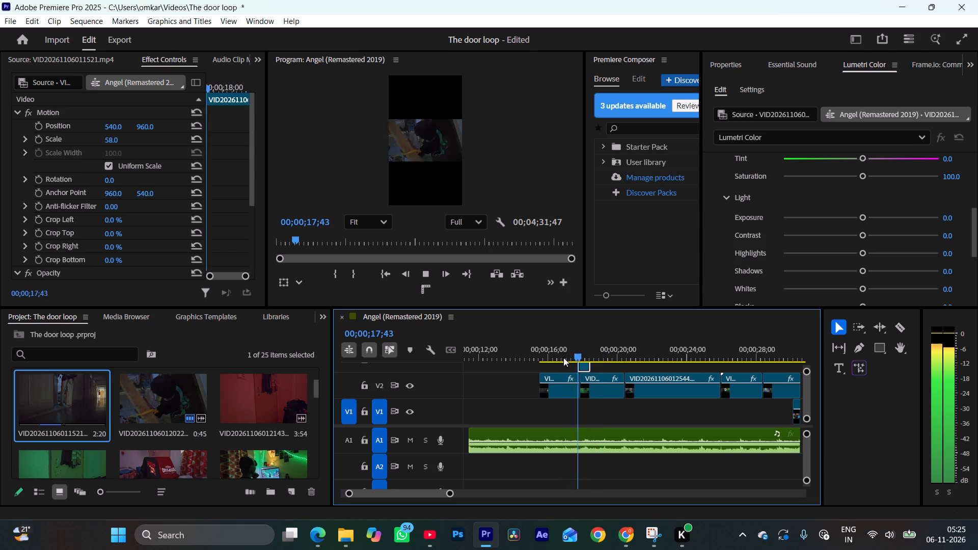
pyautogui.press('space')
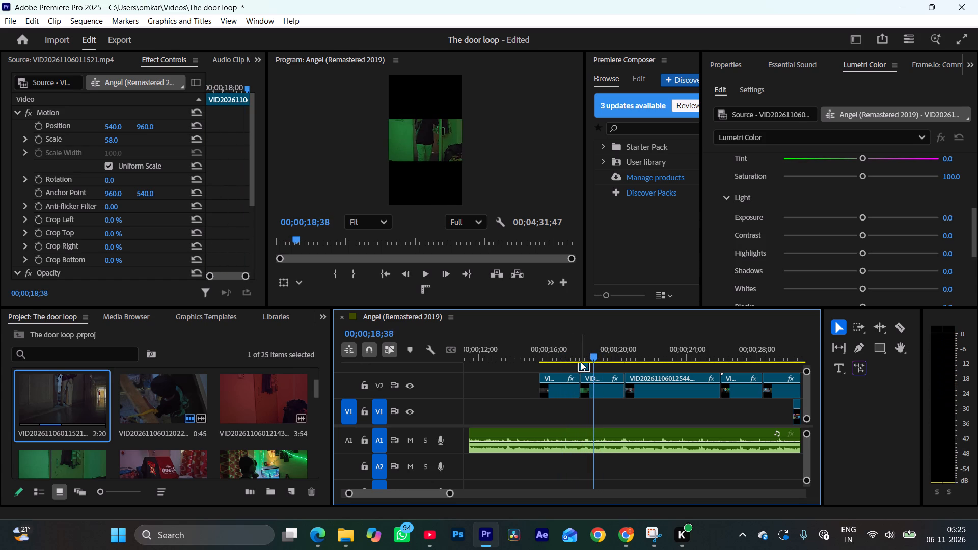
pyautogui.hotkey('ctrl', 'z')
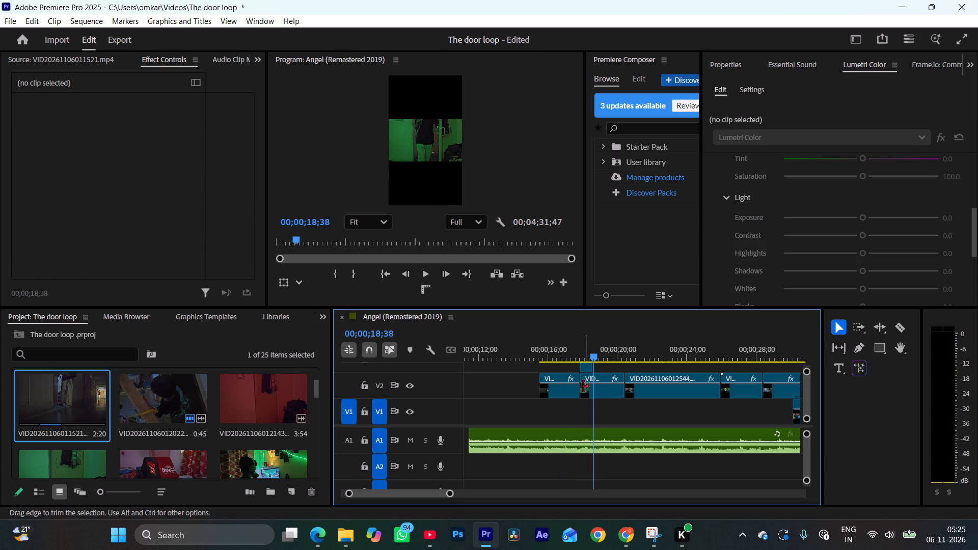
# Trim the starts of the VID20261106012209.mp4 and VID20261106012022.mp4 clips slightly, the latter to 00;00;18;00, and extend VID20261106011521.mp4 to meet it.
pyautogui.moveTo(583, 387); pyautogui.dragTo(588, 385)
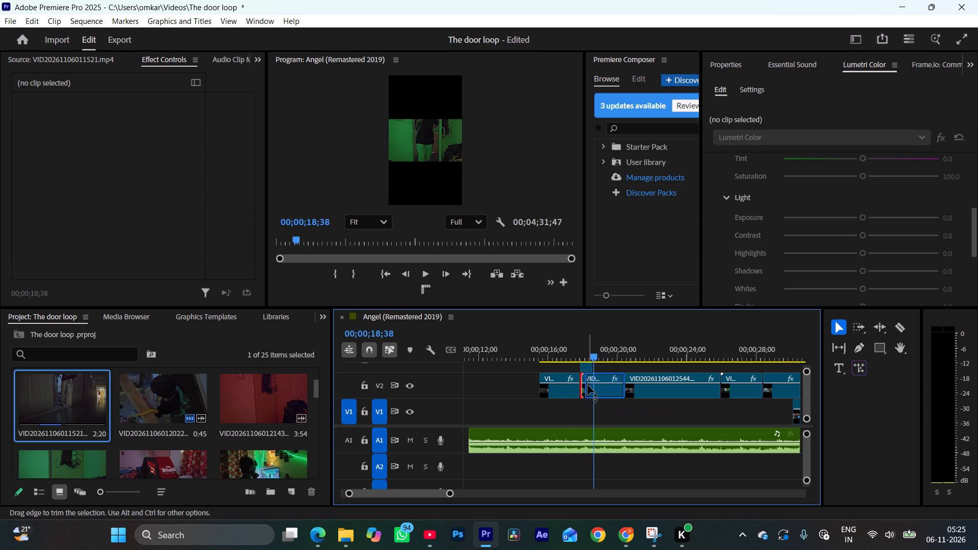
pyautogui.click(582, 356)
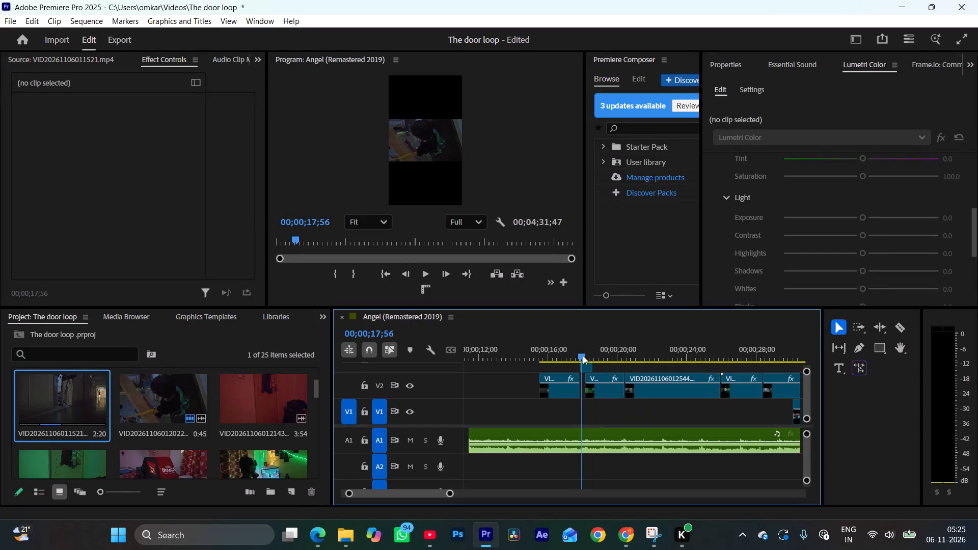
pyautogui.click(582, 368)
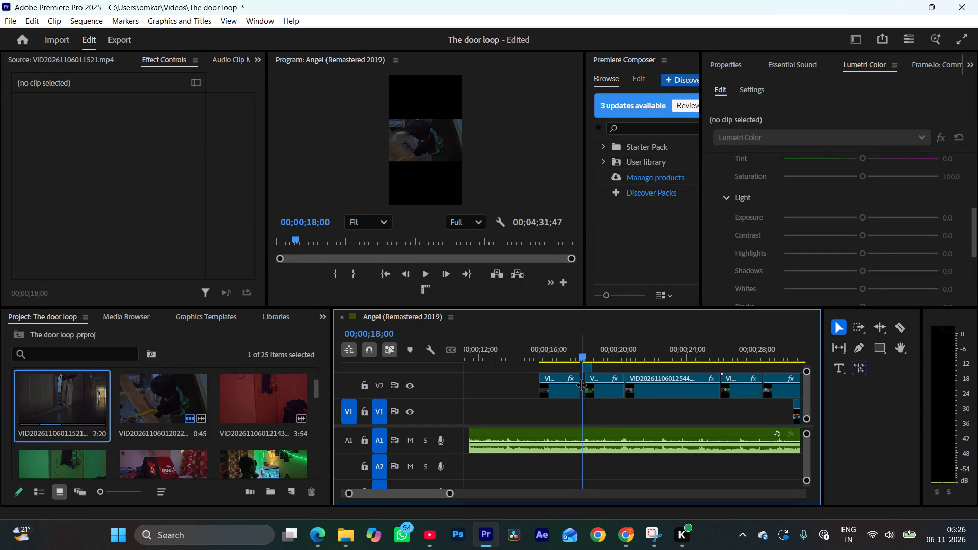
pyautogui.click(581, 384)
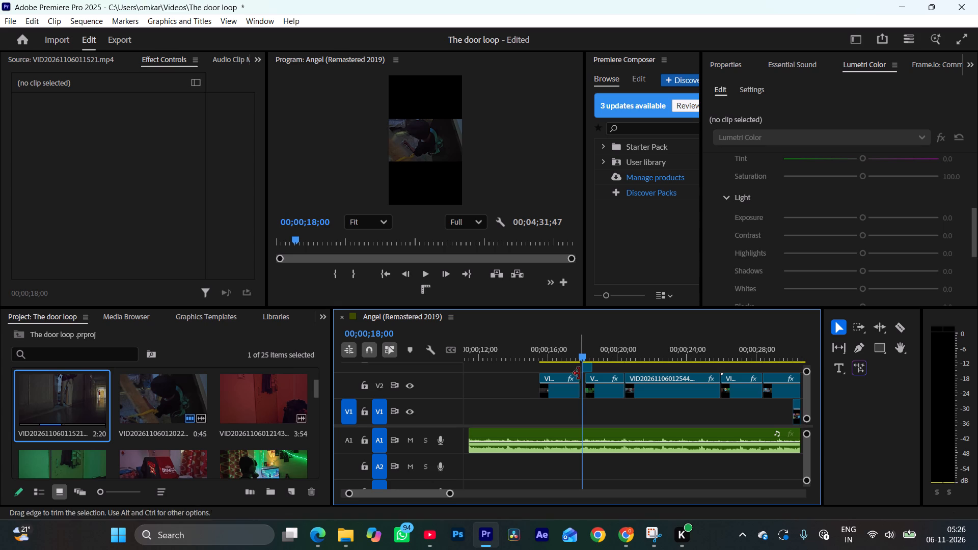
pyautogui.click(578, 376)
# Replay the VID20261106011521.mp4 clip on V2 and its cuts into the following clips against the music.
pyautogui.click(565, 355)
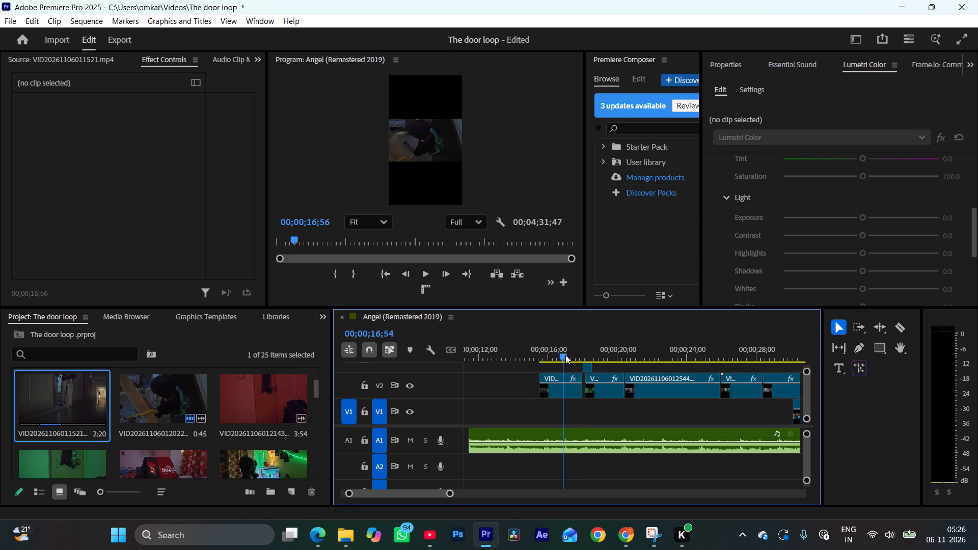
pyautogui.press('space')
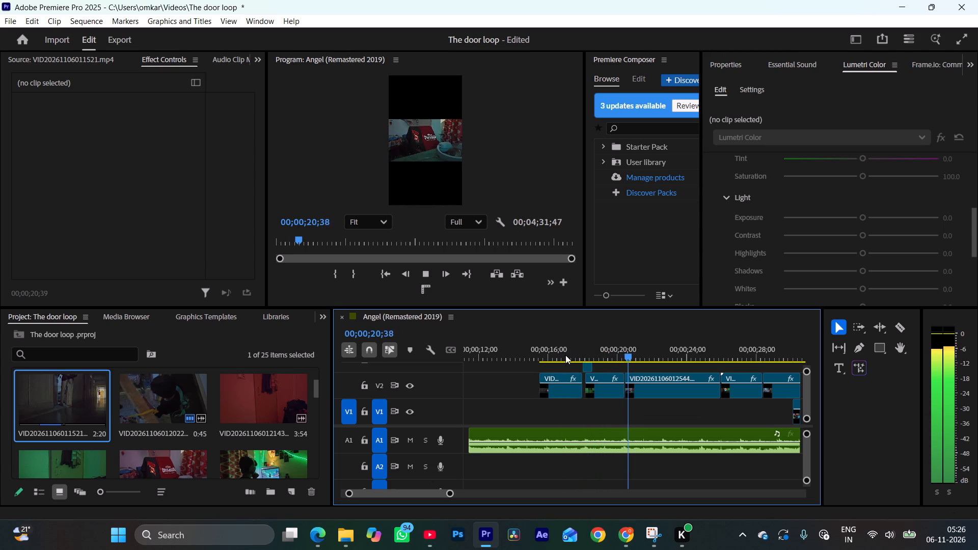
pyautogui.click(615, 354)
pyautogui.press('space')
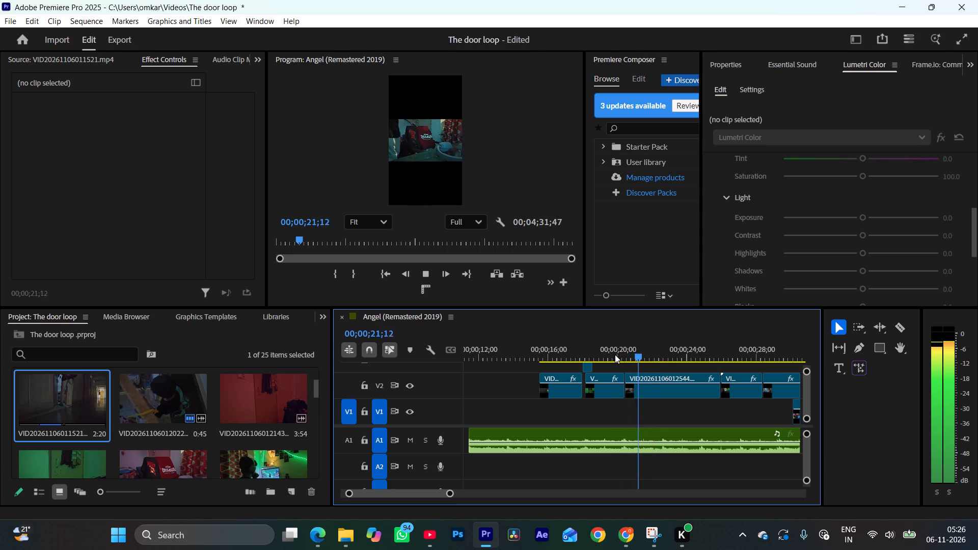
pyautogui.click(554, 355)
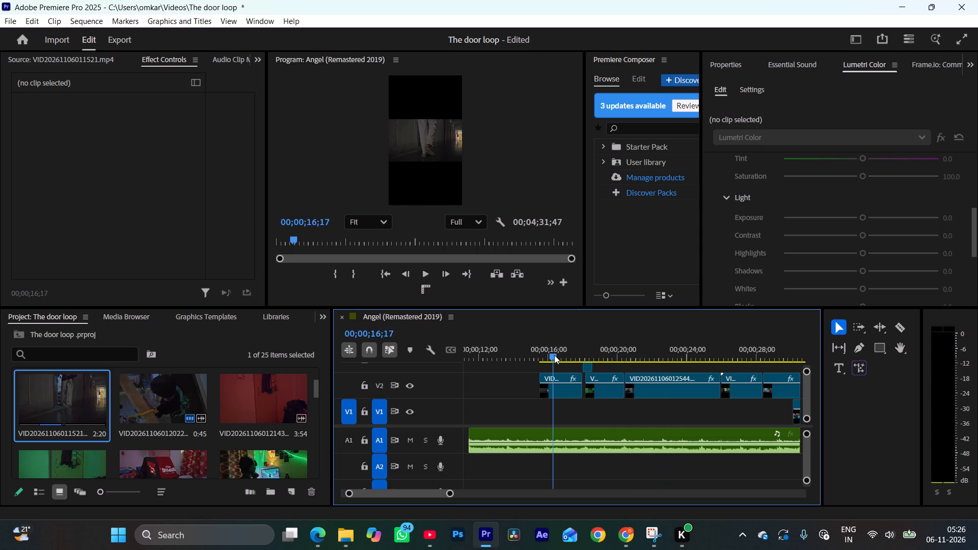
pyautogui.press('space')
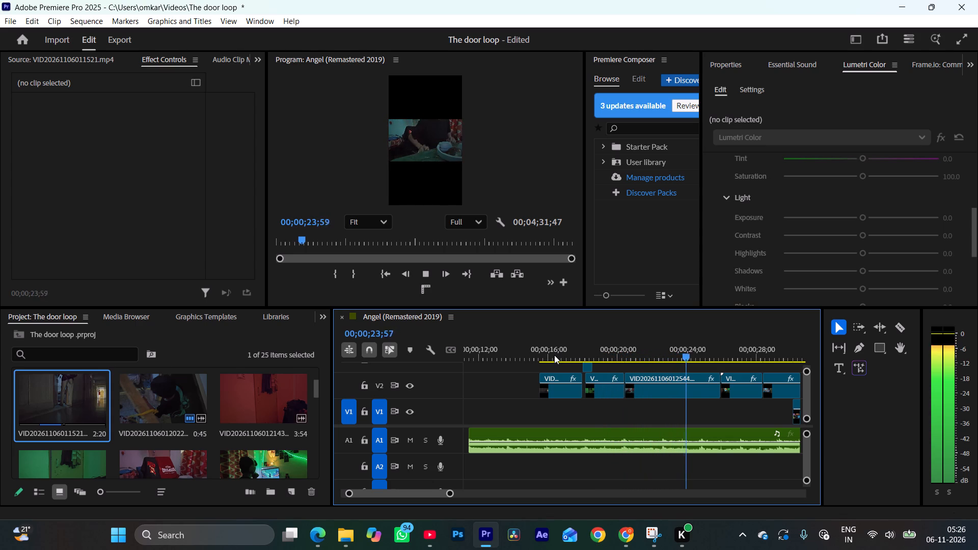
pyautogui.click(535, 356)
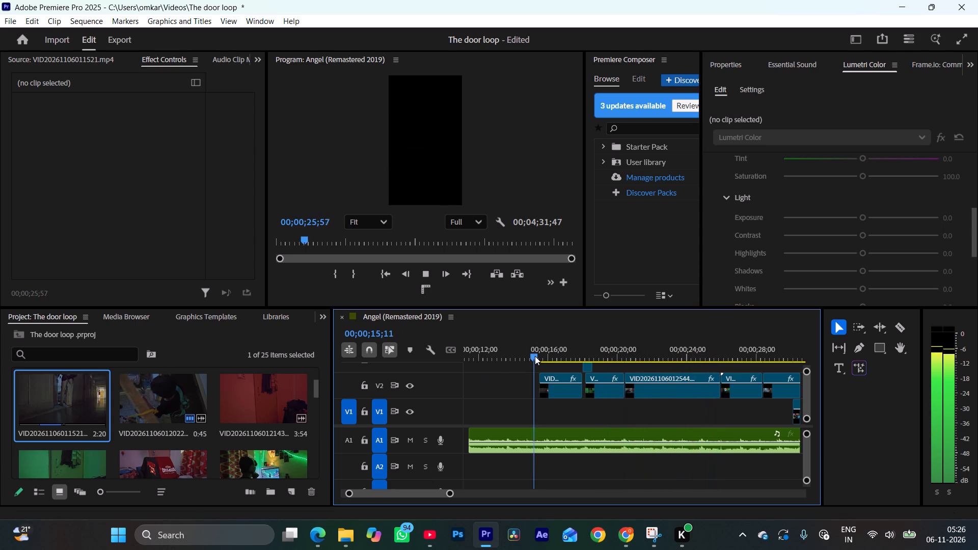
pyautogui.press('space')
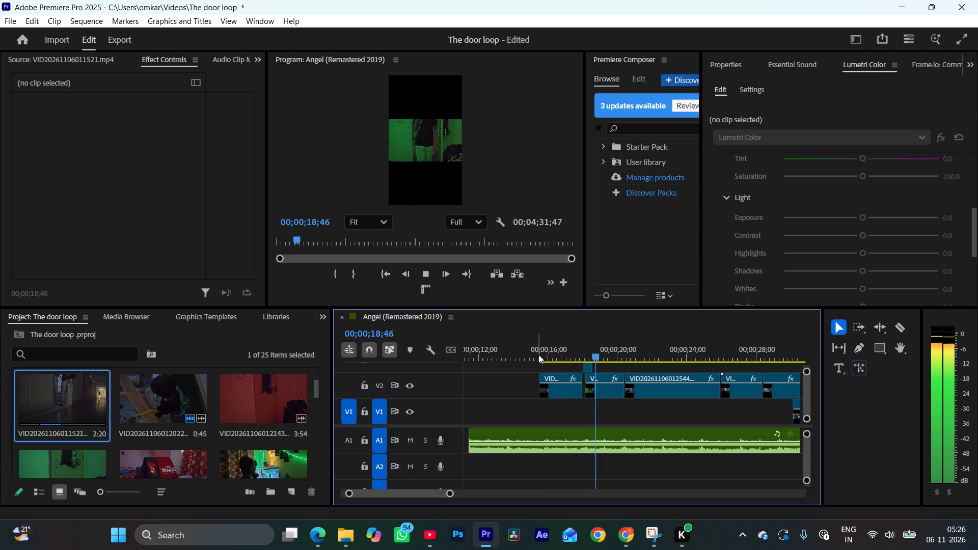
pyautogui.moveTo(538, 354); pyautogui.dragTo(518, 356)
# Mark VID20261106011338.mp4's out point at 00:00:04:01 and place its video on V2, ending where the VID20261106011521.mp4 clip starts.
pyautogui.scroll(1, 184, 409)
pyautogui.doubleClick(249, 405)
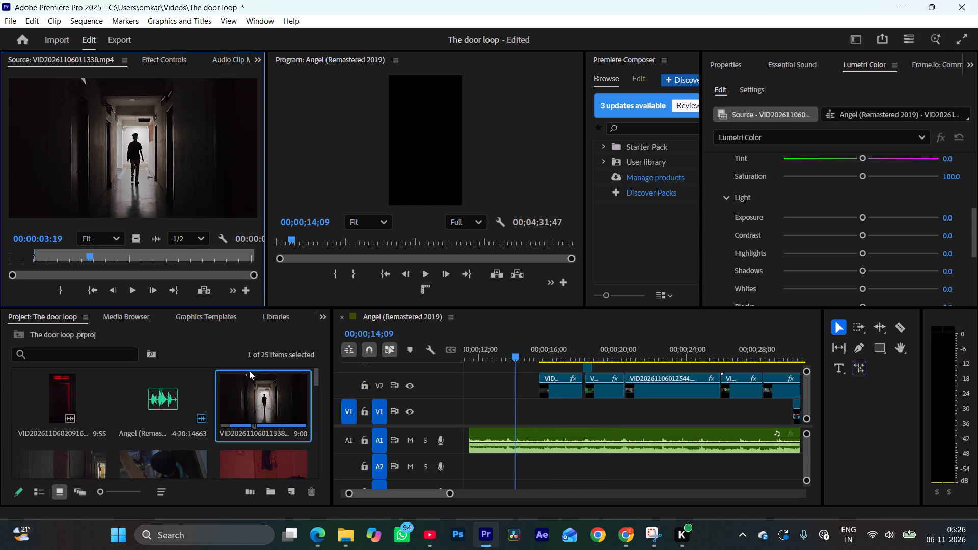
pyautogui.moveTo(105, 263); pyautogui.dragTo(54, 268)
pyautogui.moveTo(133, 242); pyautogui.dragTo(412, 387)
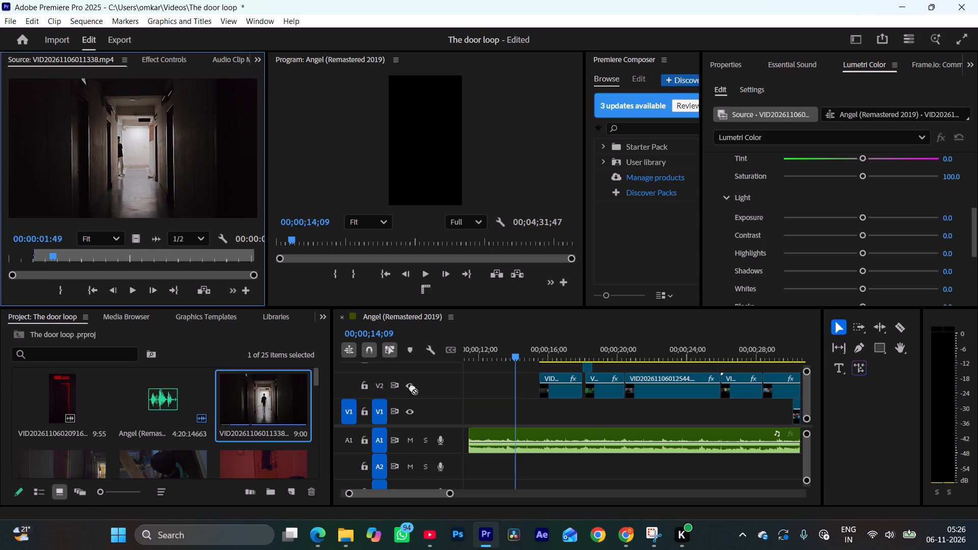
pyautogui.moveTo(412, 387); pyautogui.dragTo(221, 392)
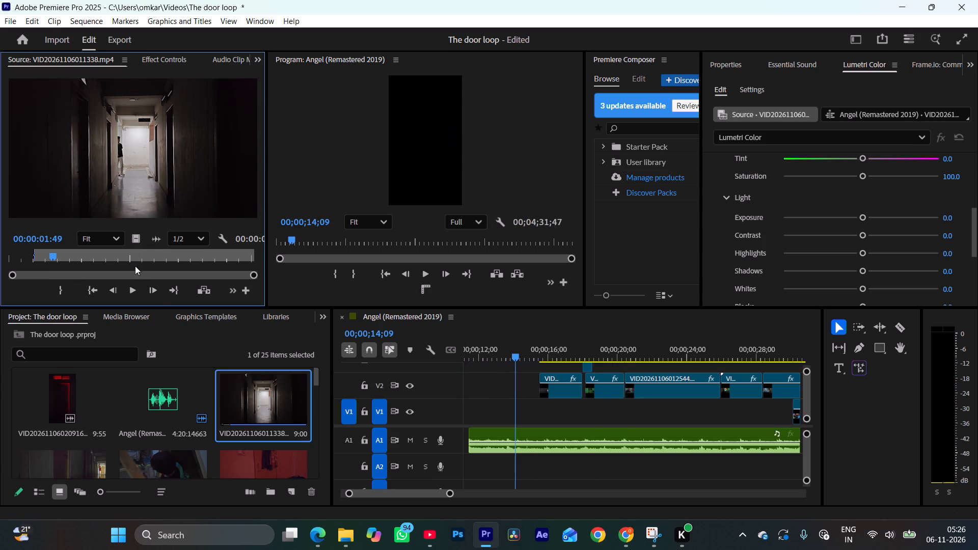
pyautogui.moveTo(77, 259); pyautogui.dragTo(81, 269)
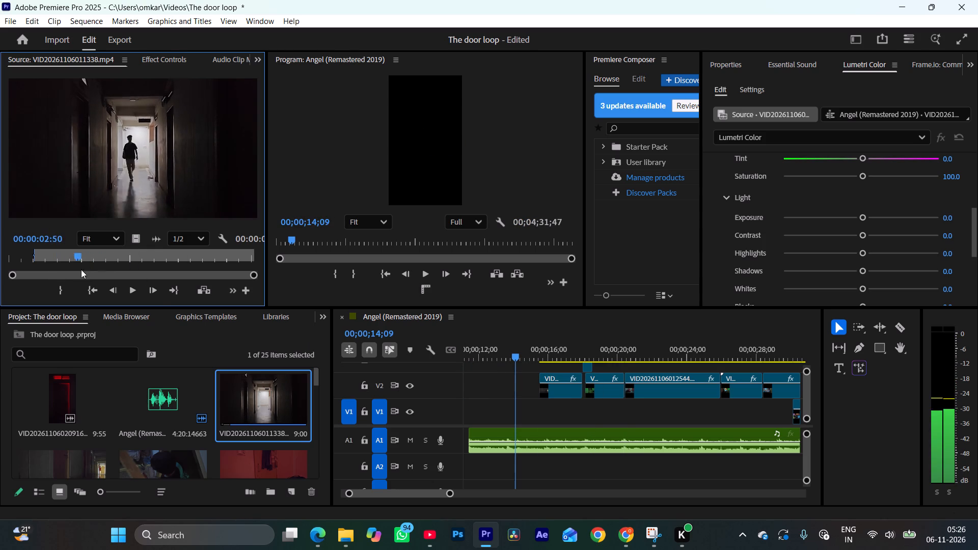
pyautogui.moveTo(81, 269); pyautogui.dragTo(107, 266)
pyautogui.press('o')
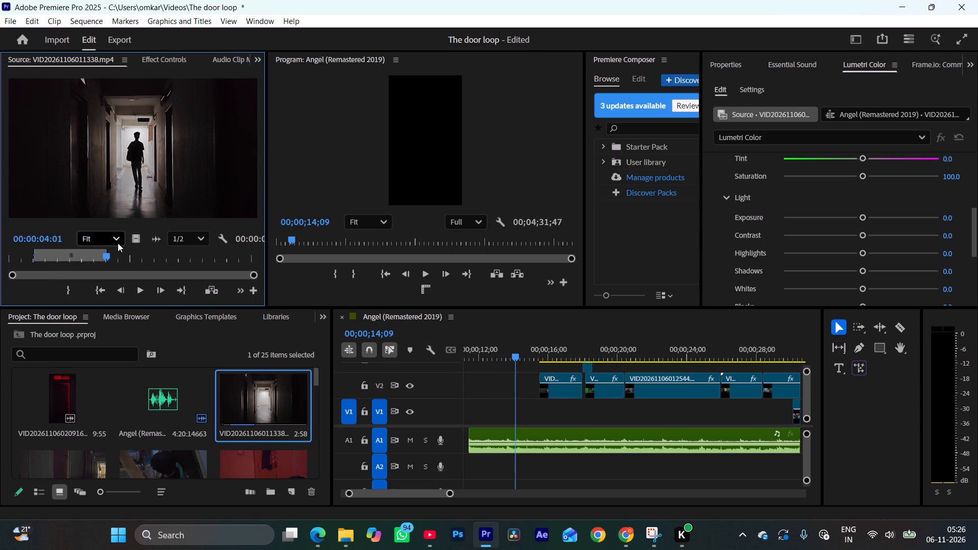
pyautogui.moveTo(133, 238); pyautogui.dragTo(491, 388)
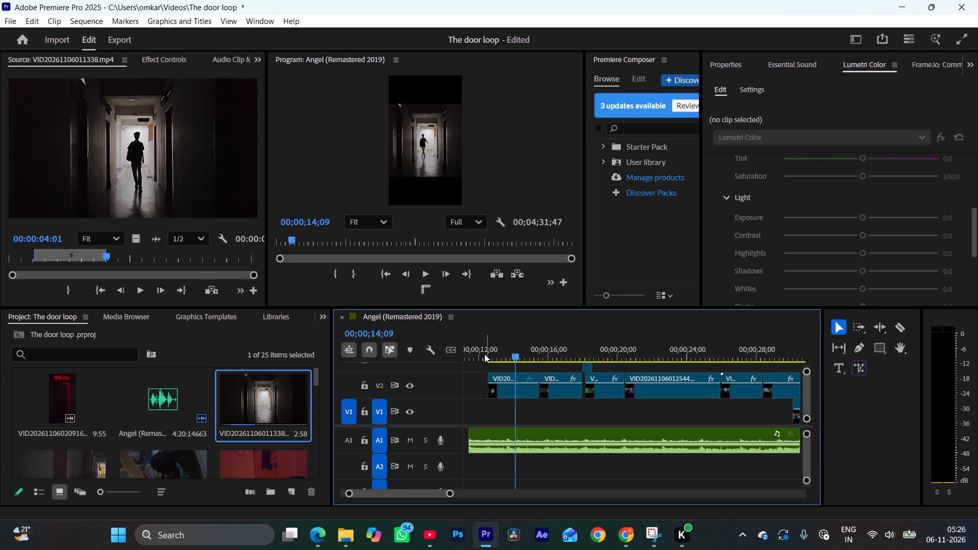
# Replay the new VID20261106011338.mp4 clip on V2 and its cut into VID20261106011521.mp4 against the music.
pyautogui.click(484, 354)
pyautogui.press('space')
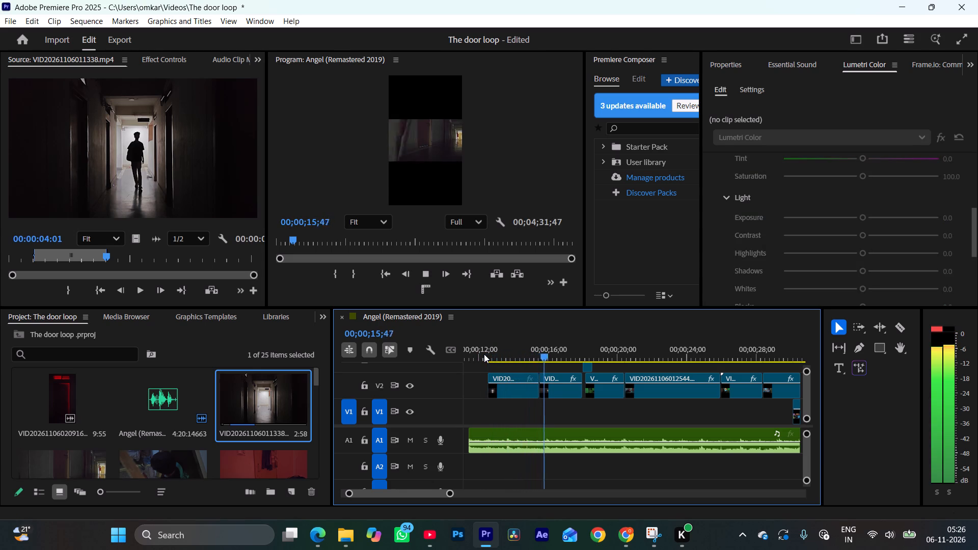
pyautogui.press('space')
pyautogui.click(518, 353)
pyautogui.press('space')
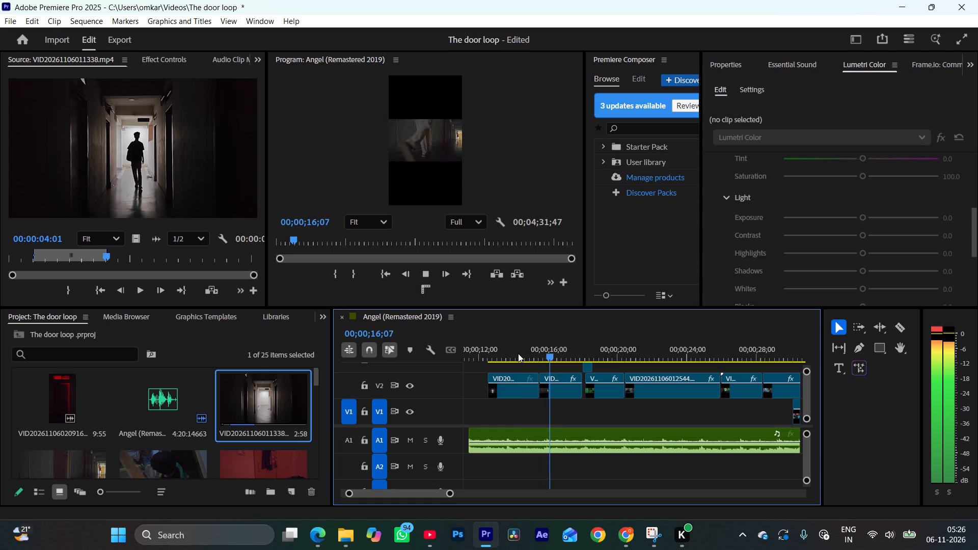
pyautogui.press('space')
pyautogui.click(528, 355)
pyautogui.press('space')
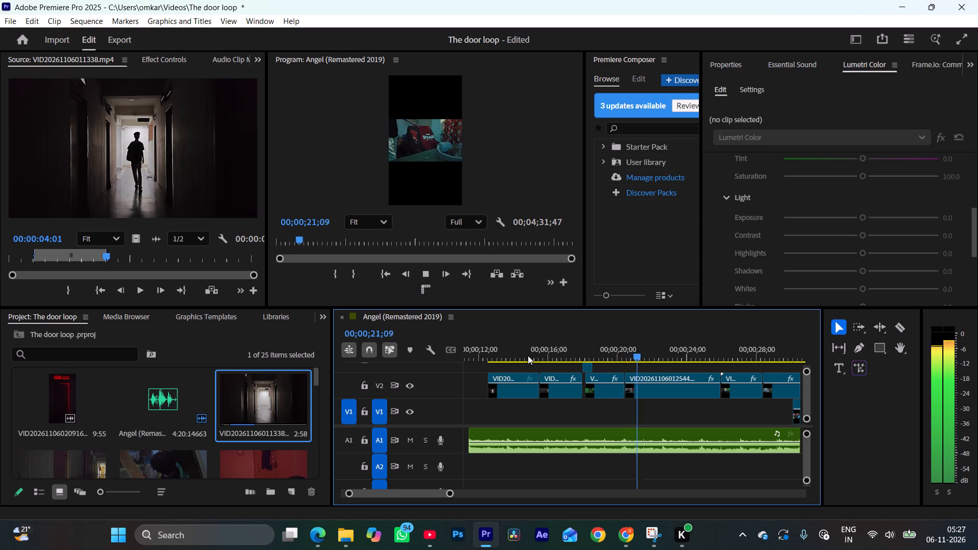
pyautogui.press('space')
pyautogui.moveTo(528, 355); pyautogui.dragTo(484, 359)
pyautogui.press('space')
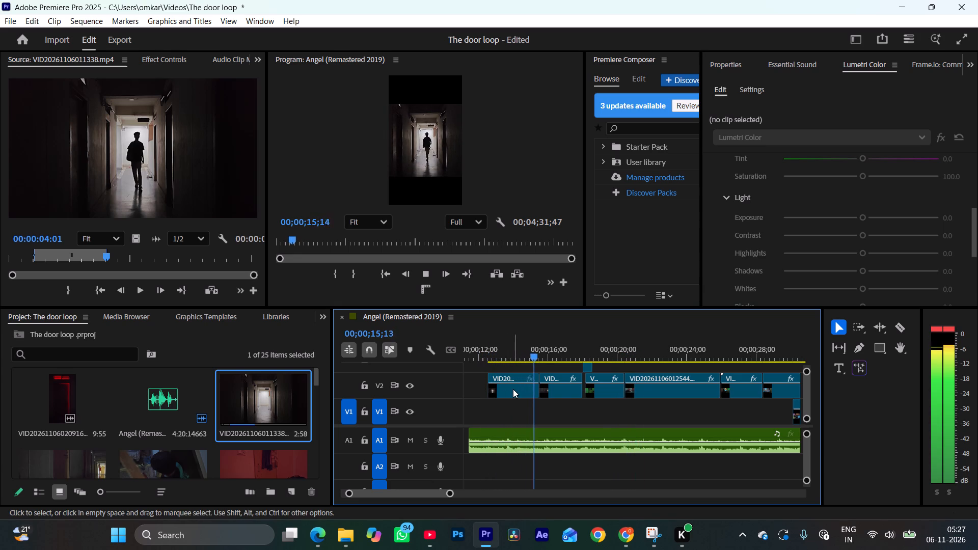
pyautogui.press('space')
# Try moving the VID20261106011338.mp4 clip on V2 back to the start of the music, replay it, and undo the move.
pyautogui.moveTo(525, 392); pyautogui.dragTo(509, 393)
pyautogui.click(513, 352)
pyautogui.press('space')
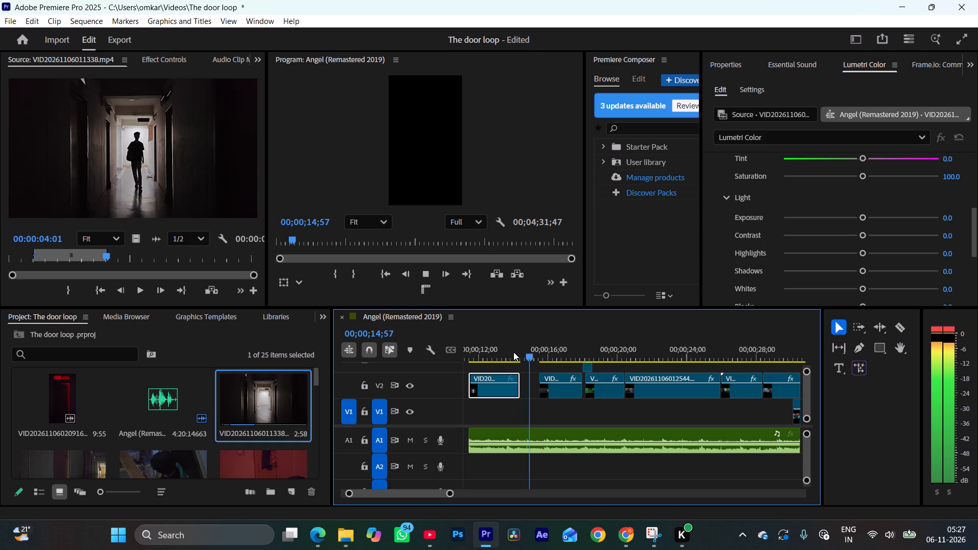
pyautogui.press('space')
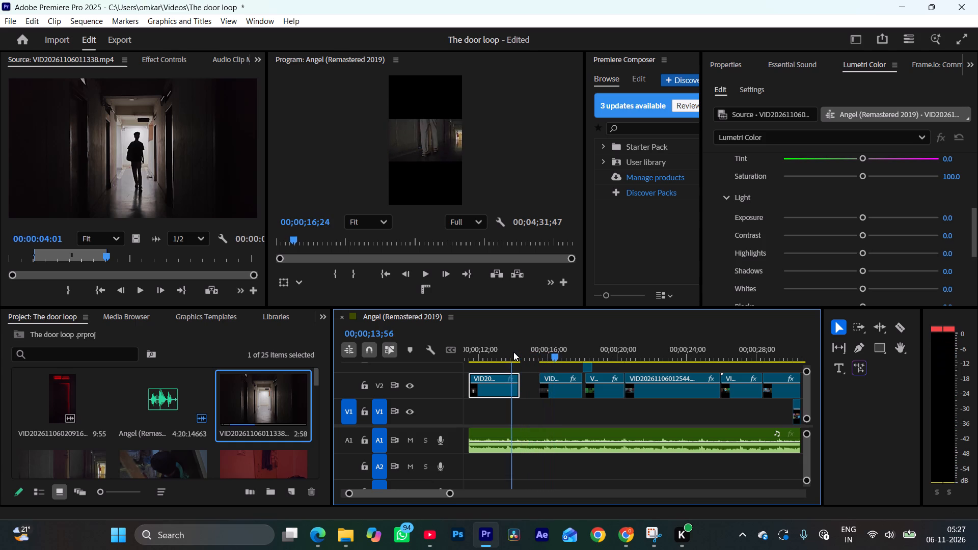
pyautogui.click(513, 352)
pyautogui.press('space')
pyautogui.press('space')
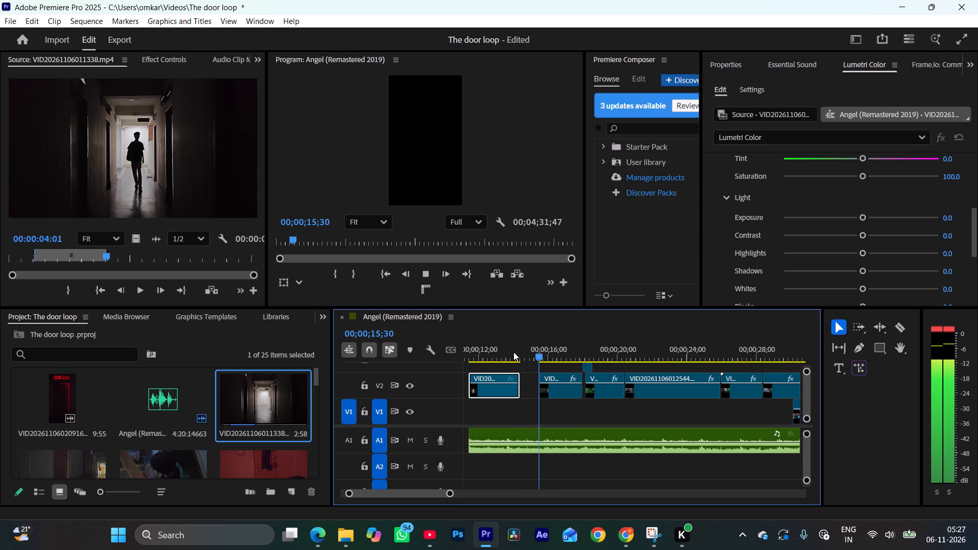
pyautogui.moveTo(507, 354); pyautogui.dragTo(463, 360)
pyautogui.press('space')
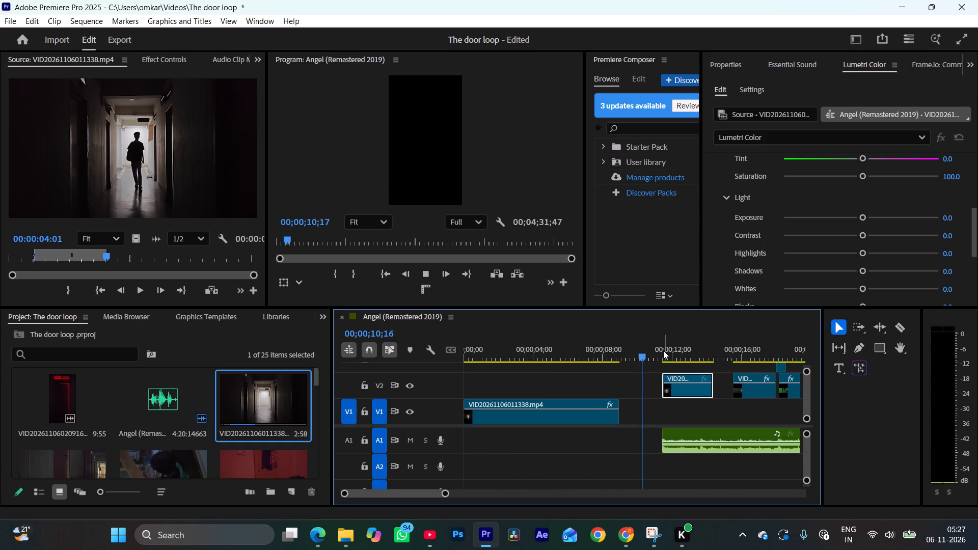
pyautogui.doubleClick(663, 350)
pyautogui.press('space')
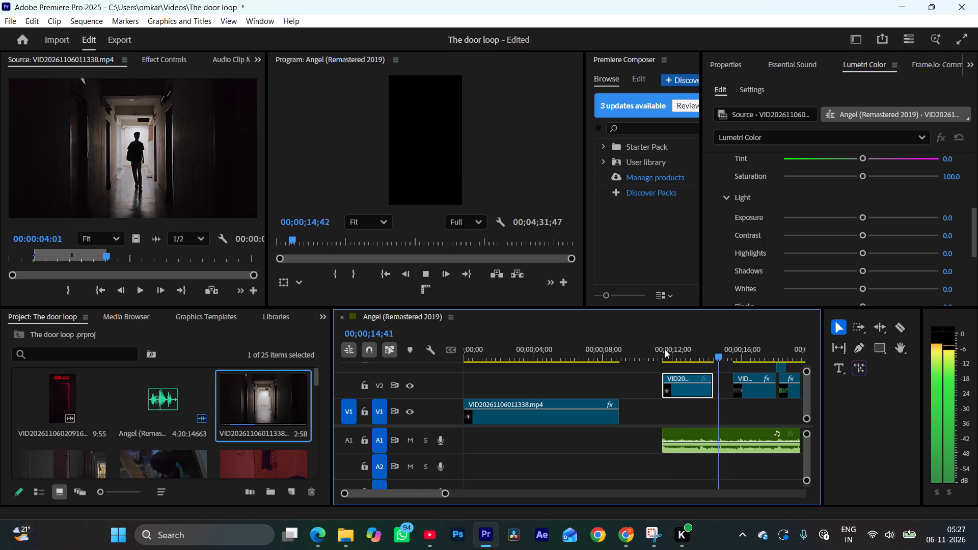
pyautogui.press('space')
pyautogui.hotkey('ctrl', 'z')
# Replay the VID20261106011338.mp4 clip on V2 from its start at 00;00;12;38 against the music.
pyautogui.click(685, 355)
pyautogui.press('space')
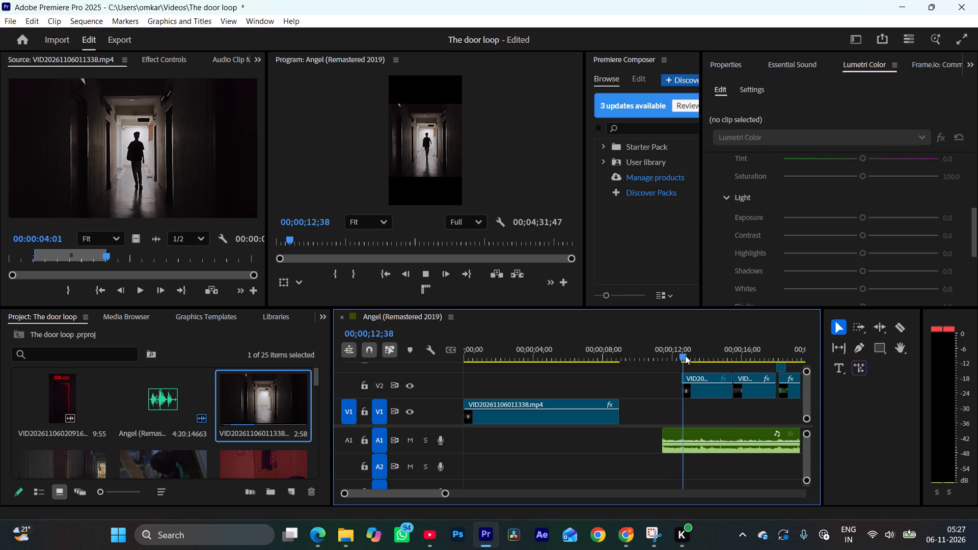